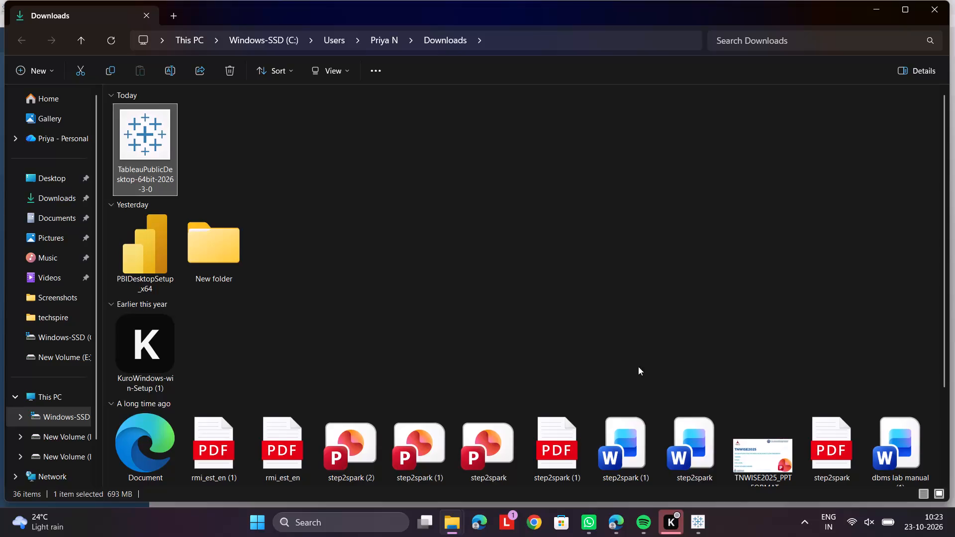
# Switch to the Tableau Public window to view its start page, and minimize it again.
pyautogui.click(696, 523)
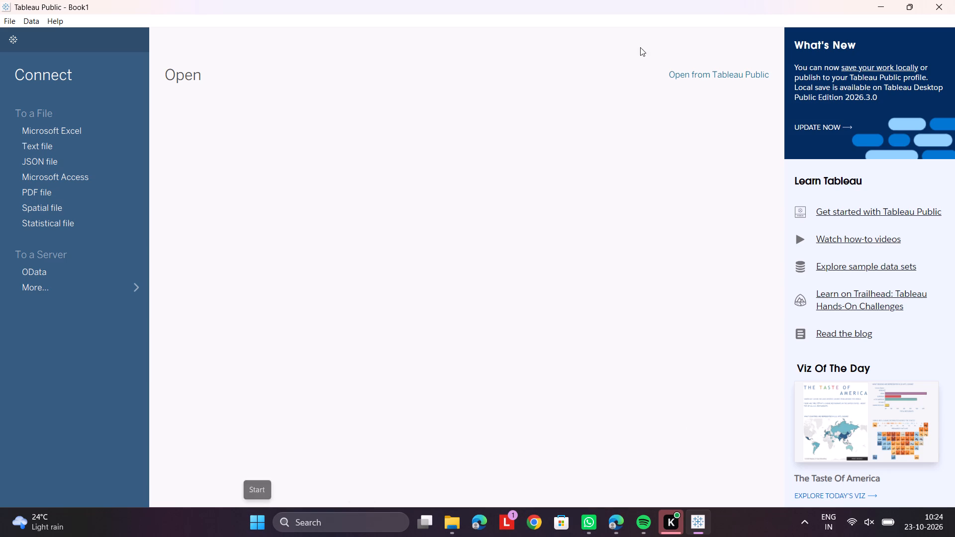
pyautogui.click(878, 2)
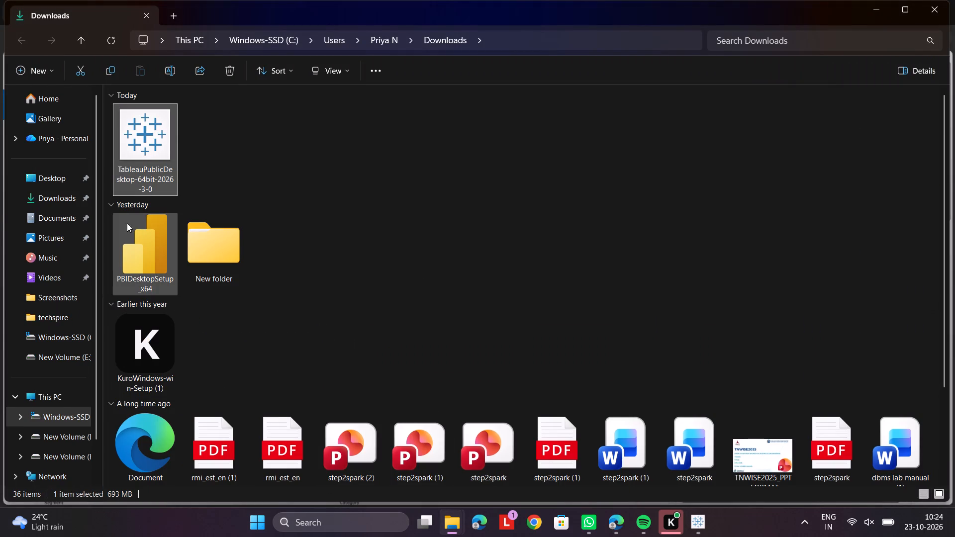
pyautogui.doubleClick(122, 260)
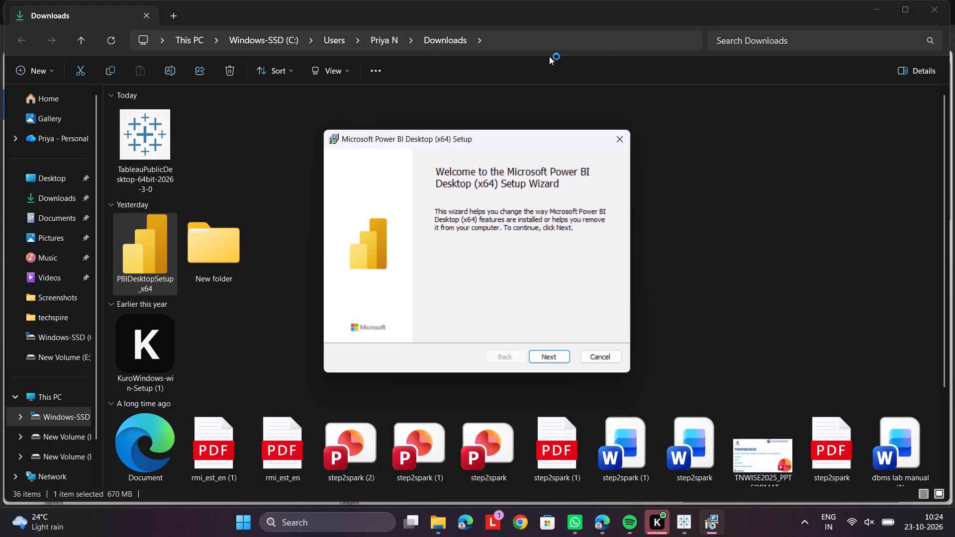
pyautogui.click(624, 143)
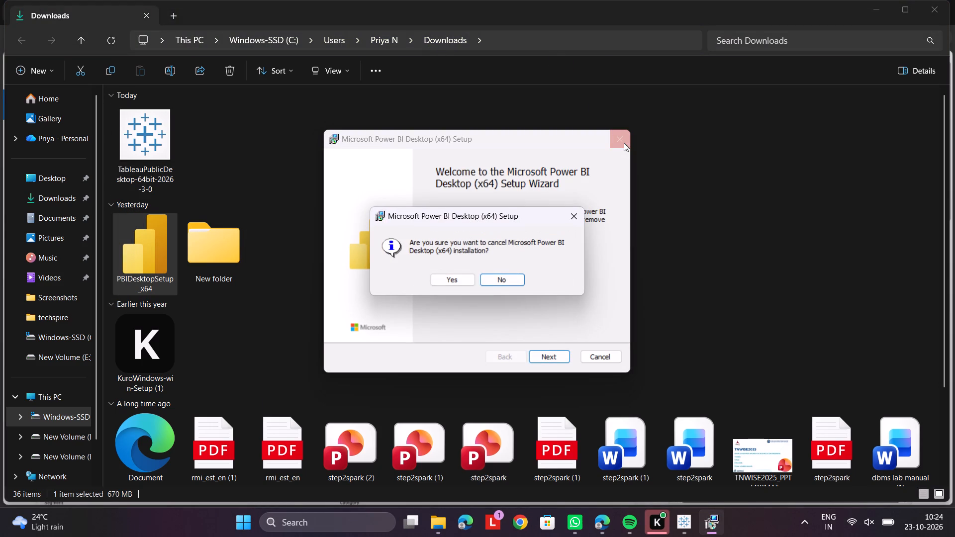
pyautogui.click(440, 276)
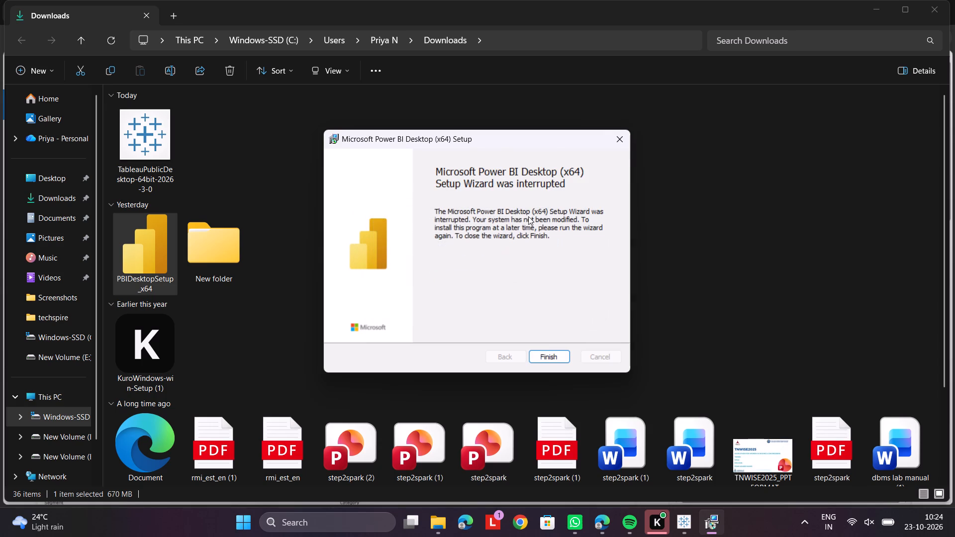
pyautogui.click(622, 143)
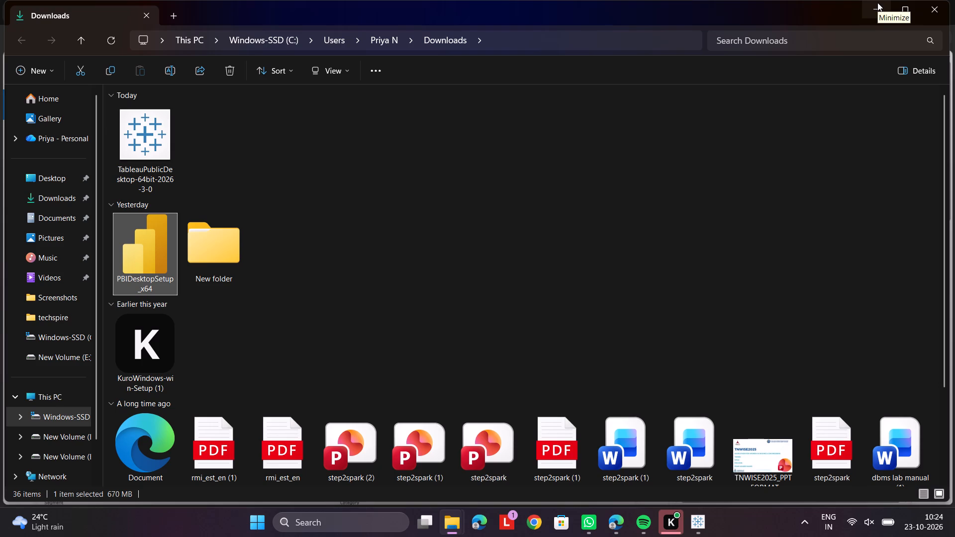
# Minimize the Downloads folder window and the browser window showing the Tableau Public Learn page.
pyautogui.click(877, 8)
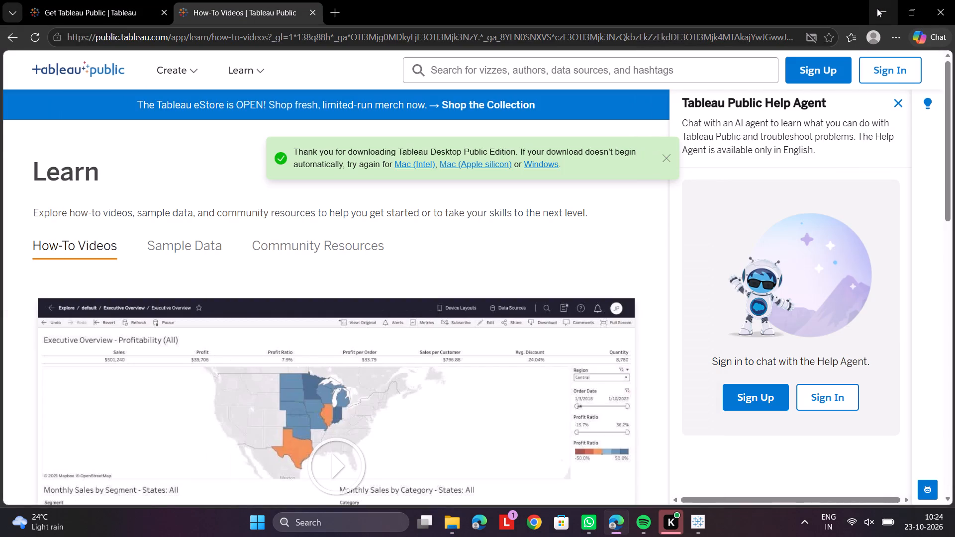
pyautogui.click(879, 8)
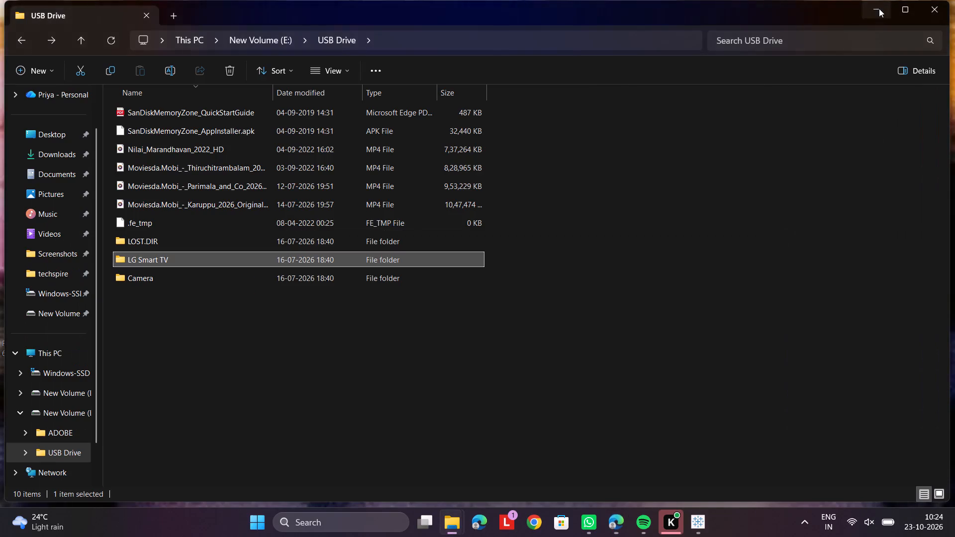
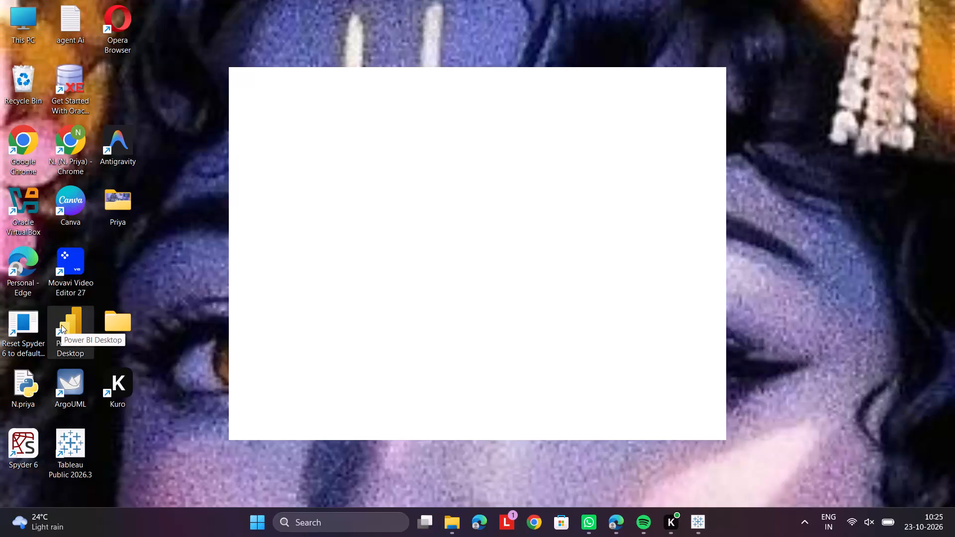
# Launch Power BI Desktop.
pyautogui.doubleClick(61, 325)
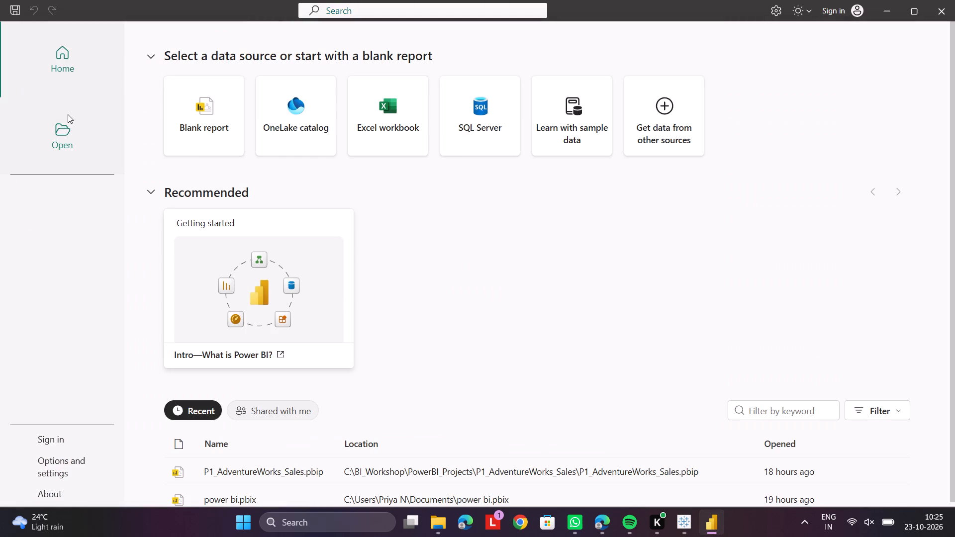
# Open the recent project P1_AdventureWorks_Sales.pbip from the PowerBI_Projects folder in Power BI Desktop.
pyautogui.click(68, 128)
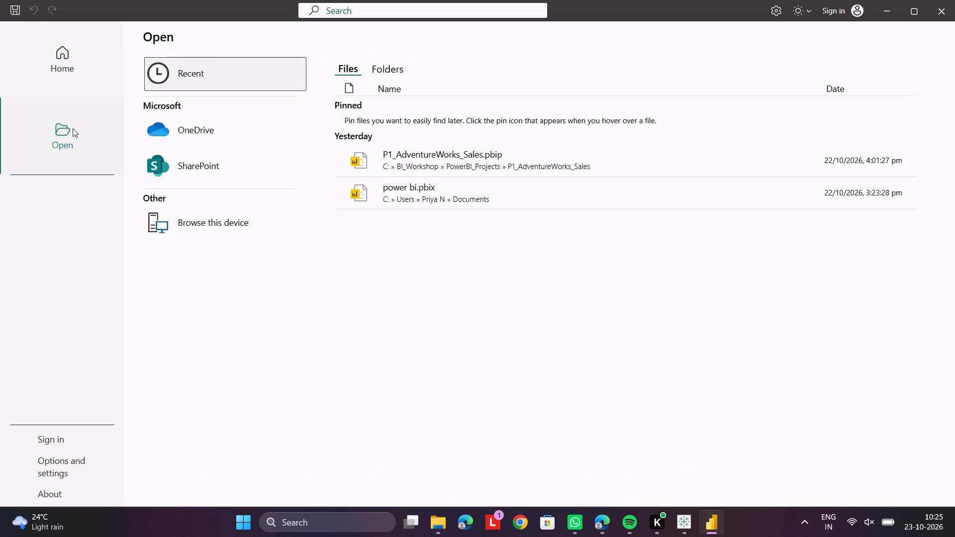
pyautogui.click(204, 220)
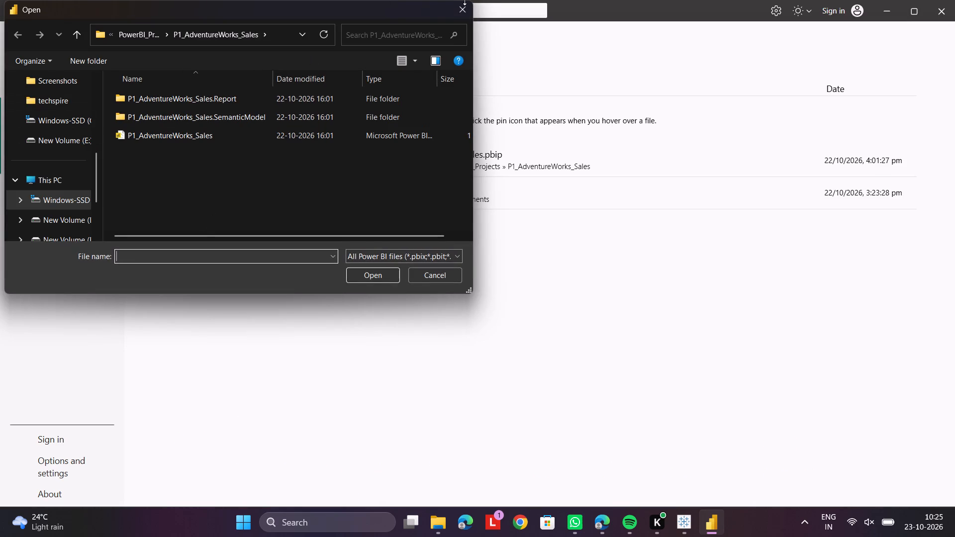
pyautogui.click(465, 8)
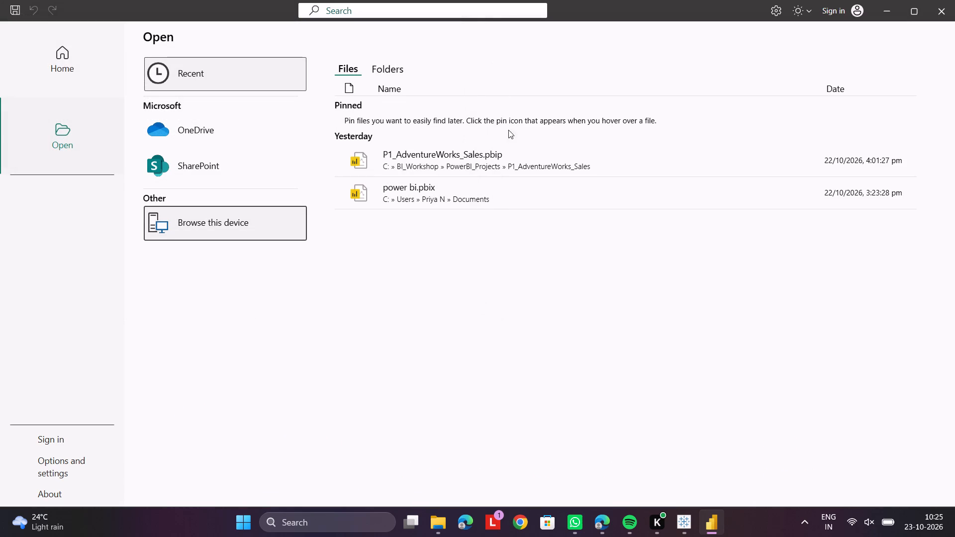
pyautogui.doubleClick(515, 155)
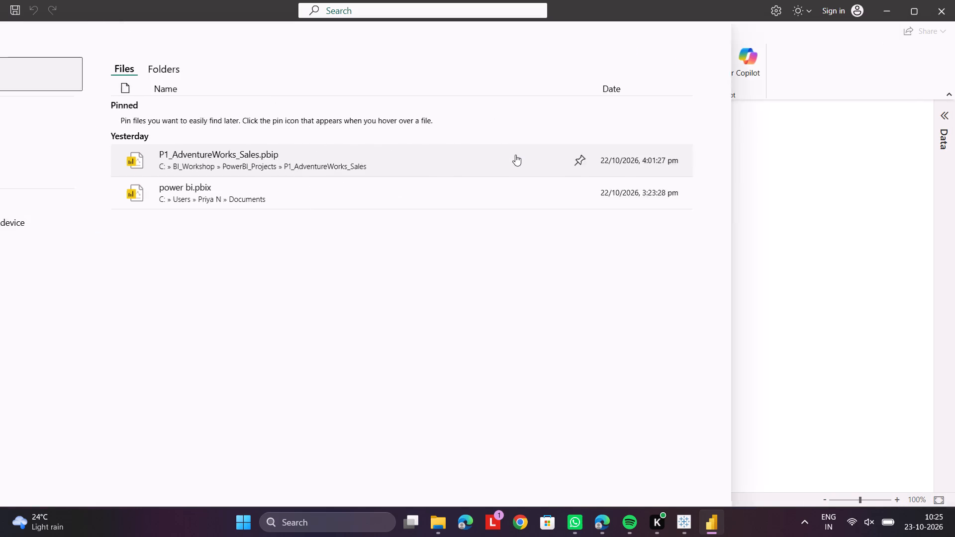
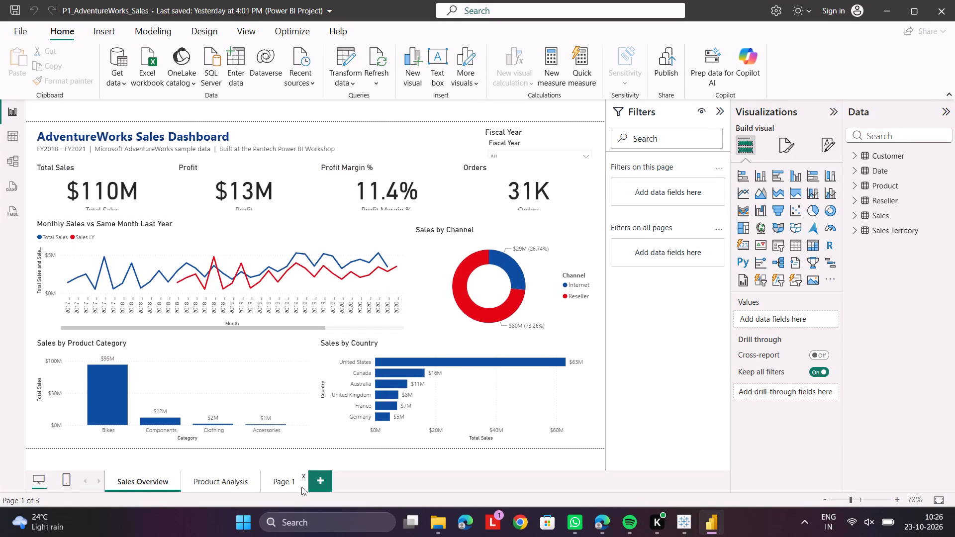
# Using the Sales by Channel donut on Sales Overview as reference, fill Page 1's empty donut chart with Channel as legend and Total Sales as values.
pyautogui.click(457, 301)
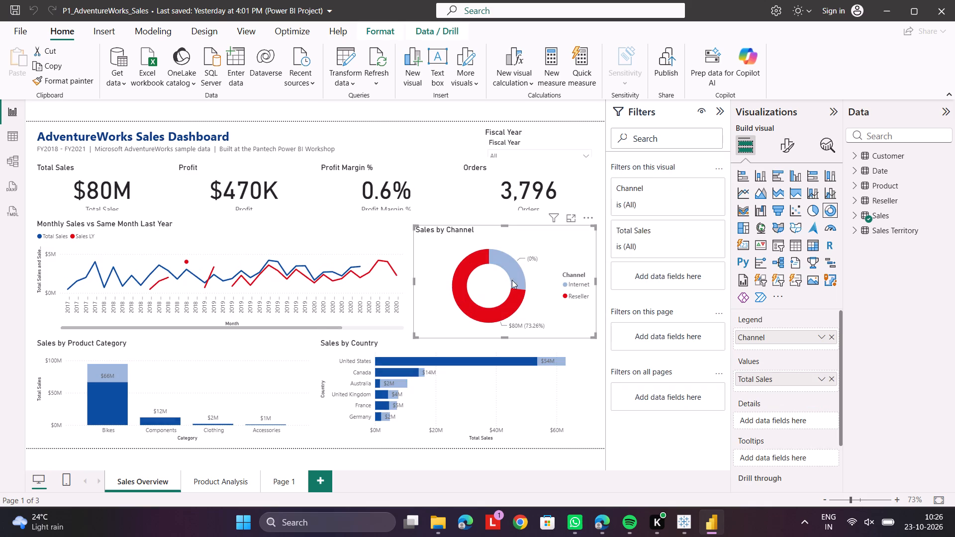
pyautogui.click(854, 218)
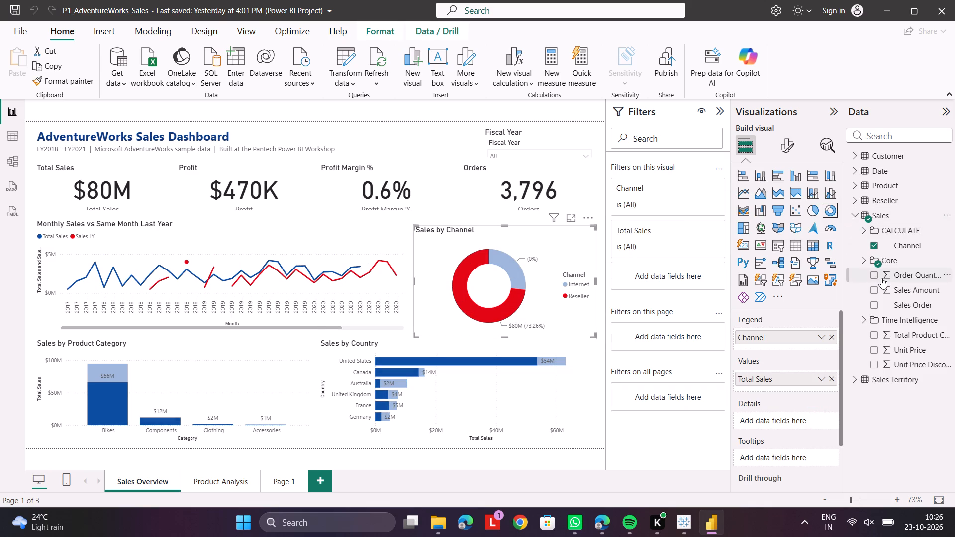
pyautogui.click(859, 260)
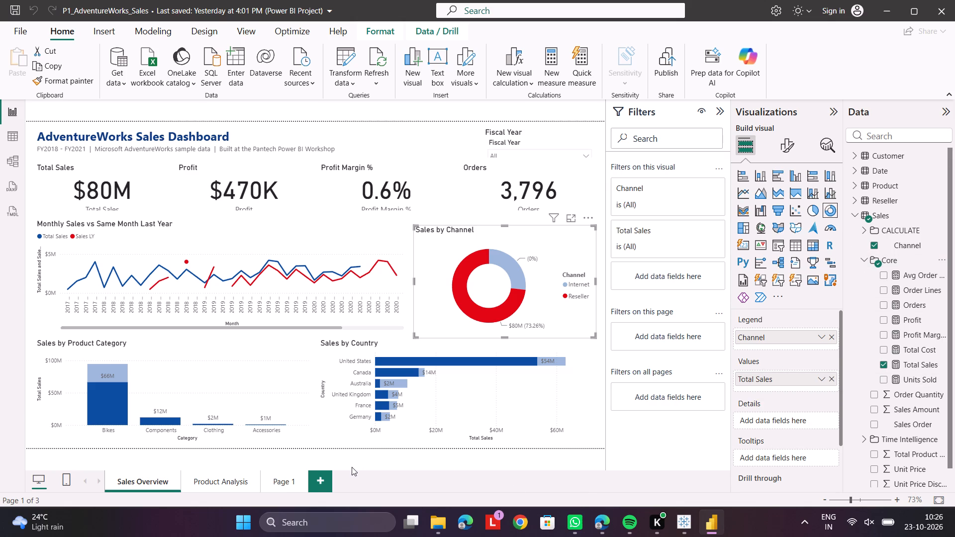
pyautogui.click(280, 478)
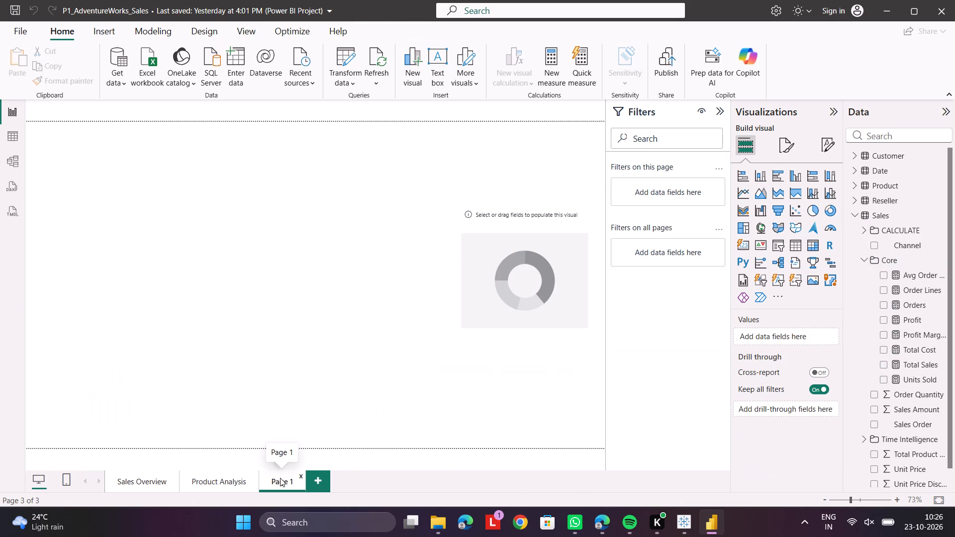
pyautogui.click(538, 292)
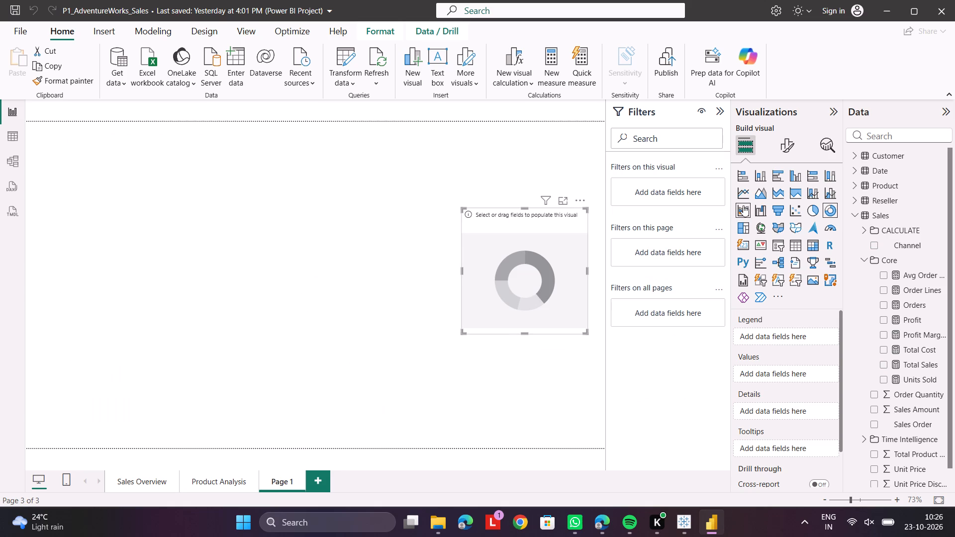
pyautogui.click(870, 245)
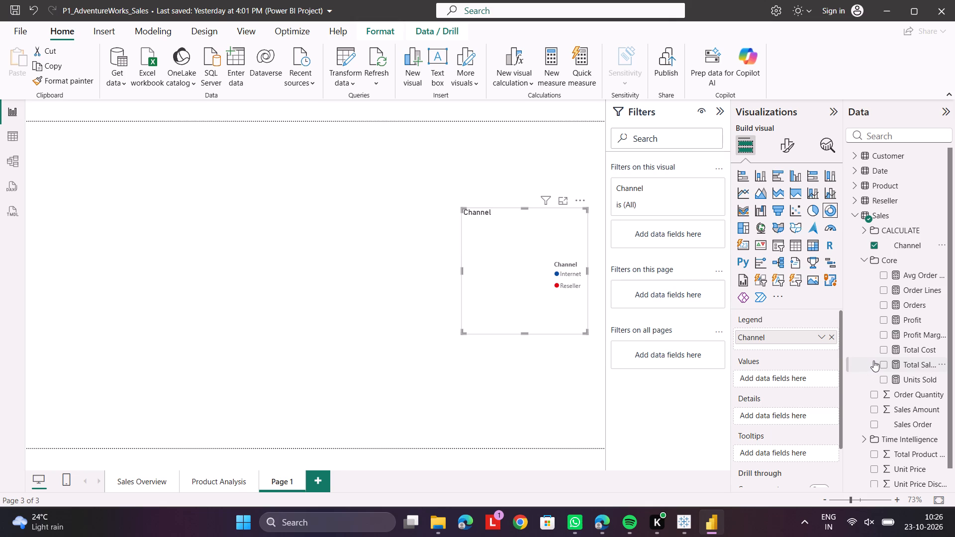
pyautogui.click(886, 364)
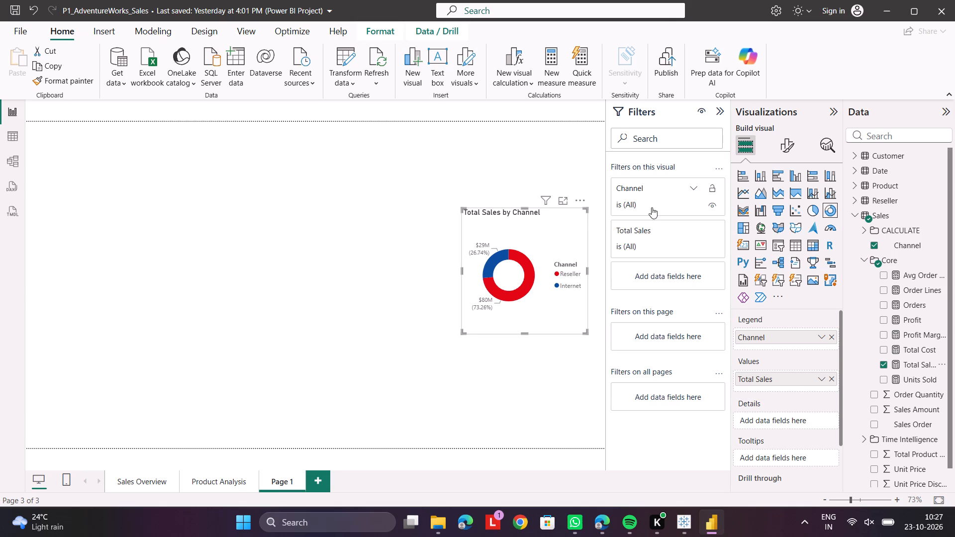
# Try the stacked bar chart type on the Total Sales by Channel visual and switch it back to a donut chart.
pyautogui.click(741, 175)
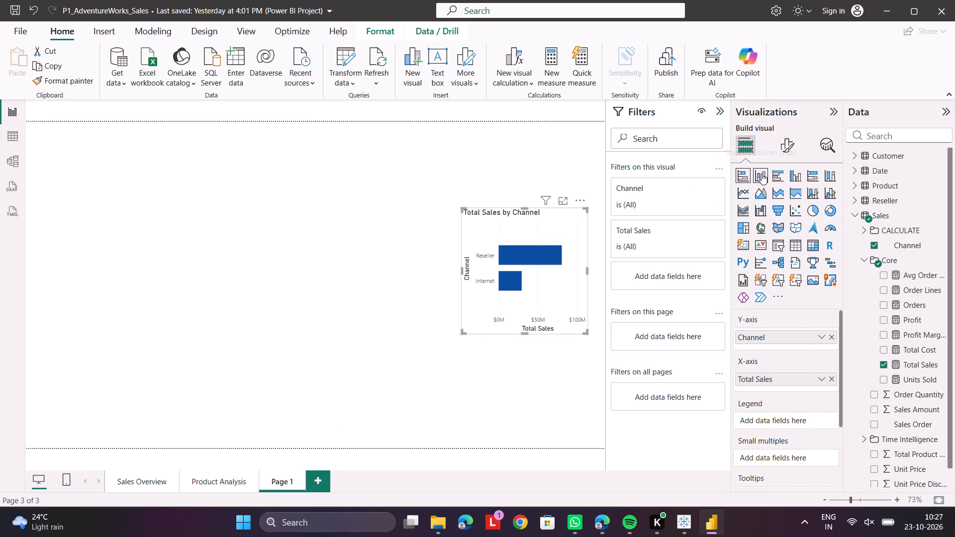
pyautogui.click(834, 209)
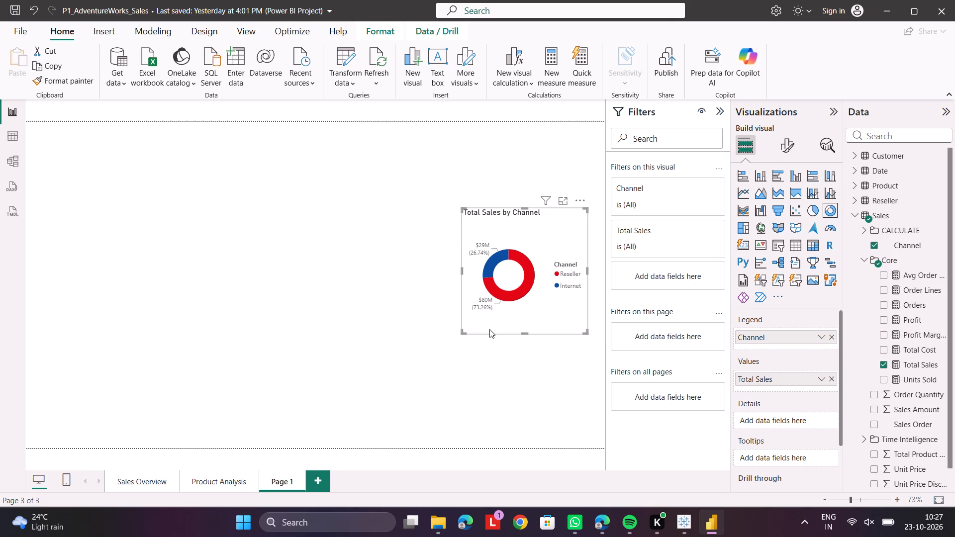
# Add a new empty stacked bar chart to Page 1 and place it directly below the Total Sales by Channel donut.
pyautogui.click(443, 383)
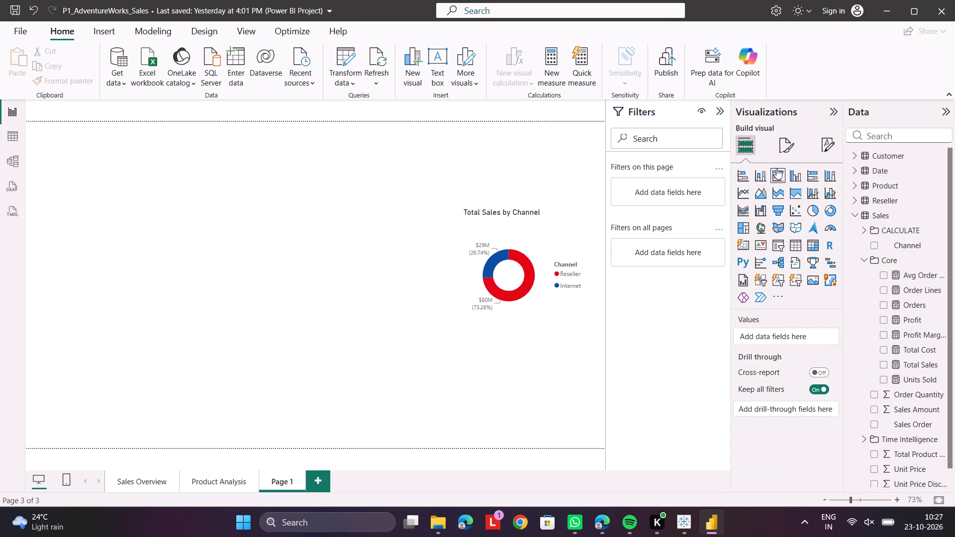
pyautogui.click(734, 174)
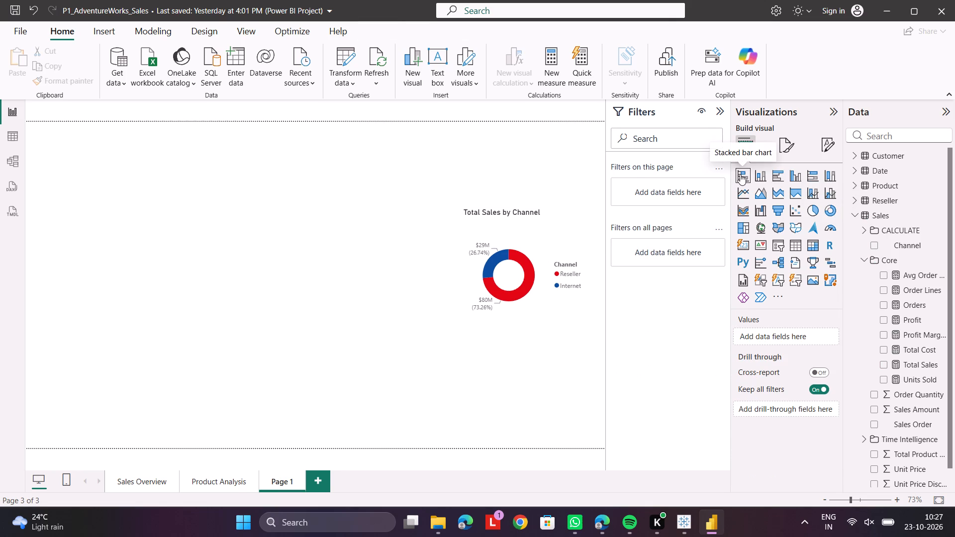
pyautogui.click(740, 174)
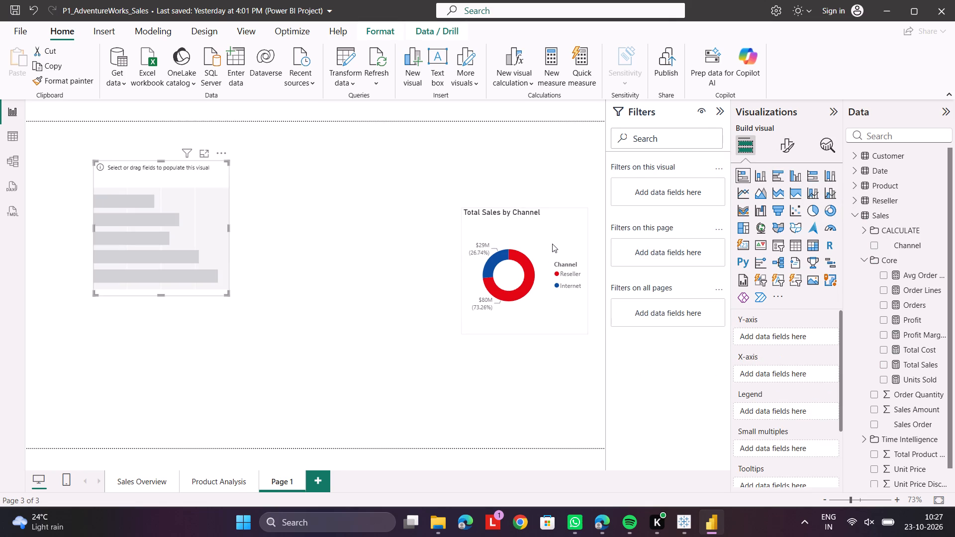
pyautogui.moveTo(182, 240); pyautogui.dragTo(184, 240)
pyautogui.moveTo(184, 240); pyautogui.dragTo(528, 390)
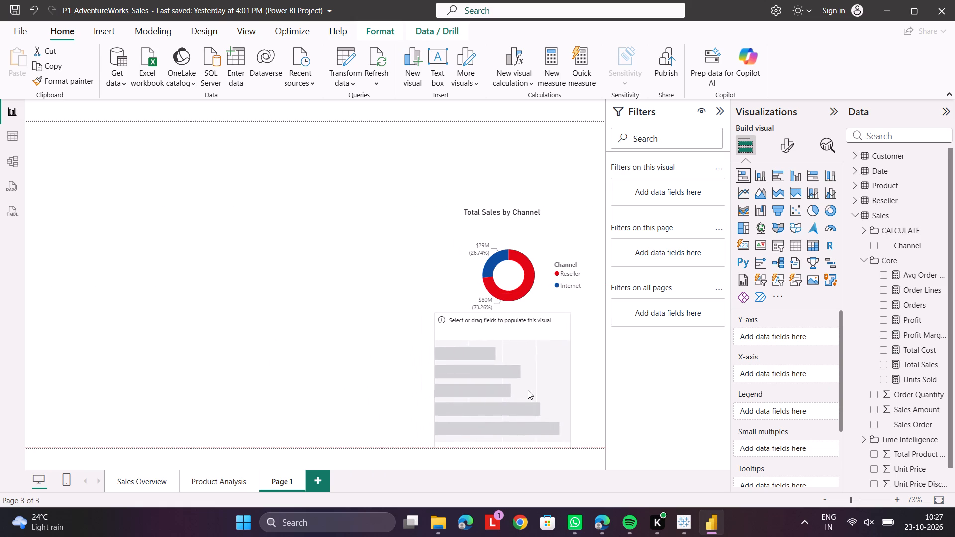
pyautogui.moveTo(528, 390); pyautogui.dragTo(518, 399)
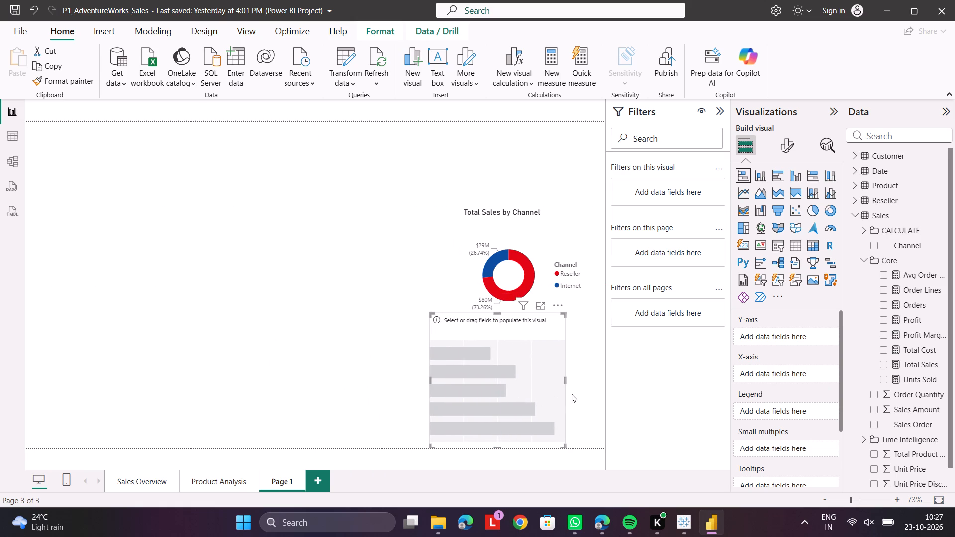
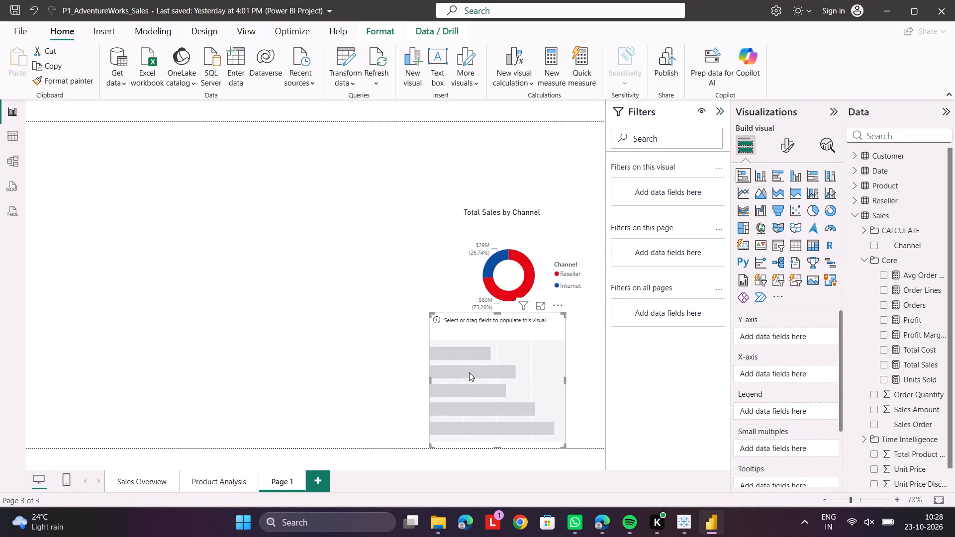
# Reposition the empty stacked bar chart along Page 1's bottom edge, more closely centred beneath the Total Sales by Channel donut.
pyautogui.moveTo(466, 373); pyautogui.dragTo(432, 376)
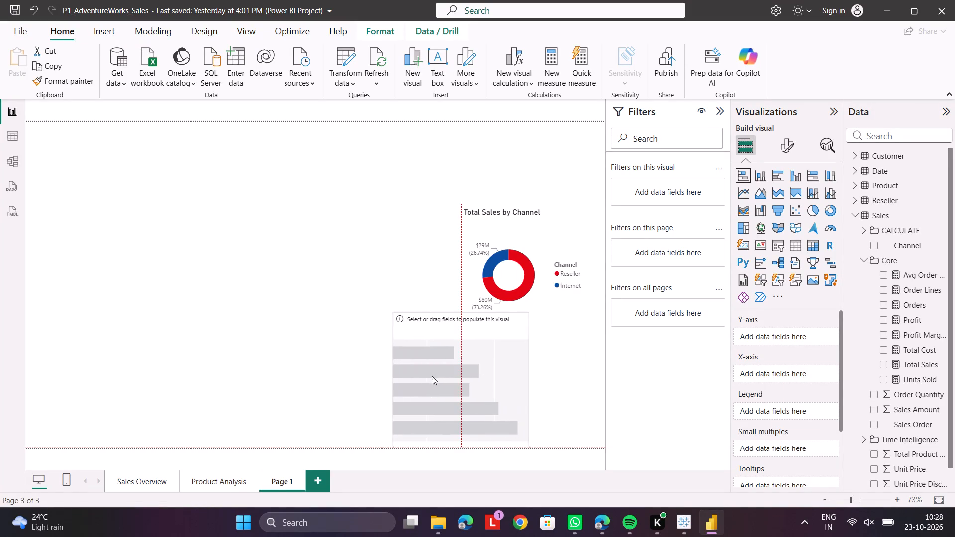
pyautogui.moveTo(432, 376); pyautogui.dragTo(478, 392)
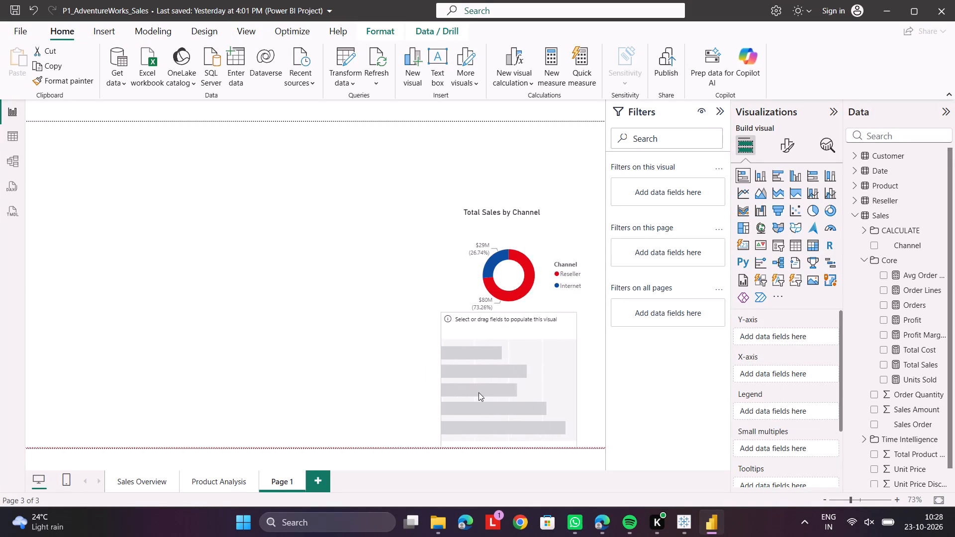
pyautogui.moveTo(478, 392); pyautogui.dragTo(481, 392)
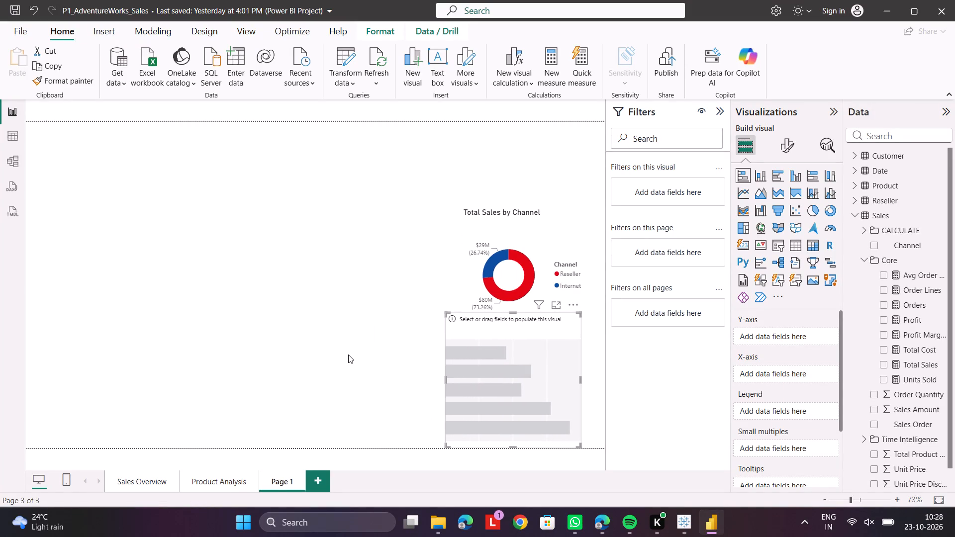
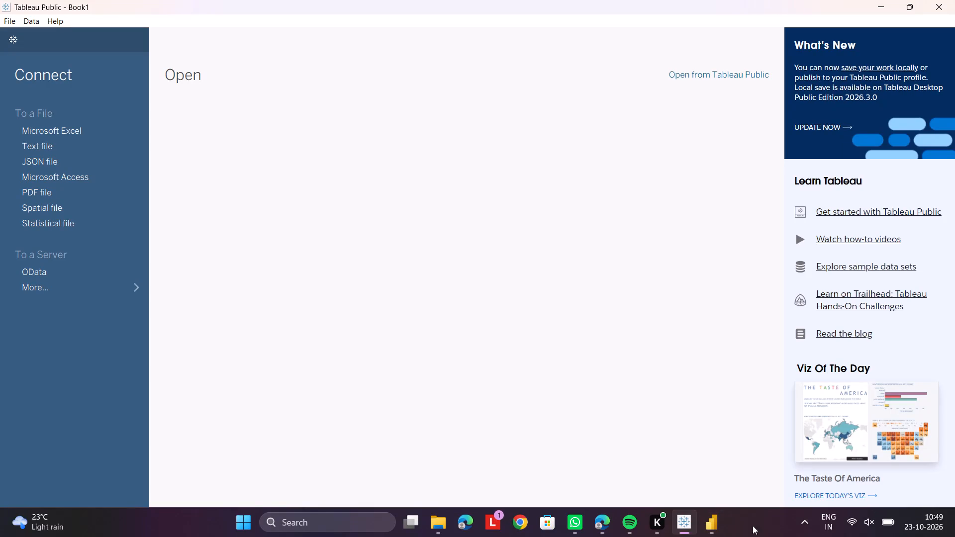
# Switch to Power BI Desktop and inspect the axis fields of the Sales by Country bar chart on the Sales Overview page.
pyautogui.click(711, 523)
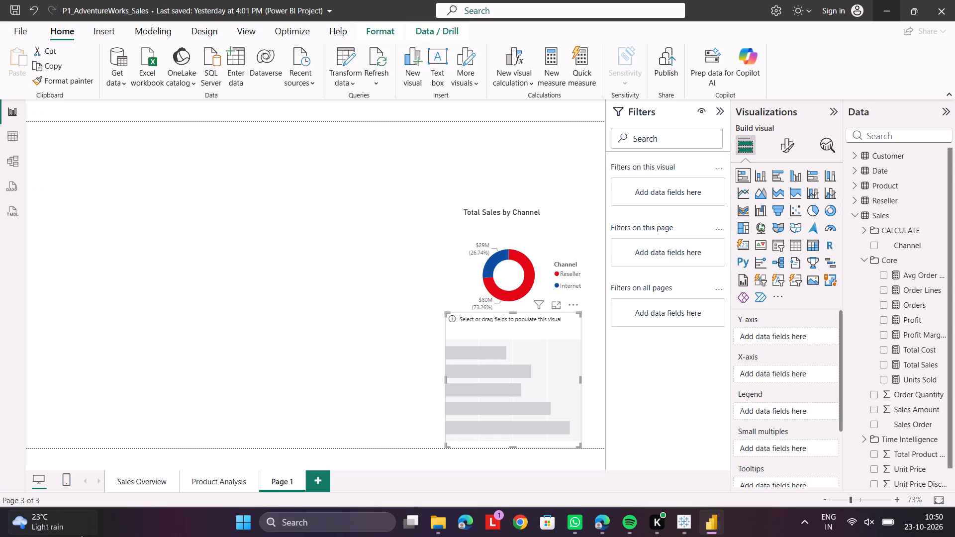
pyautogui.click(151, 477)
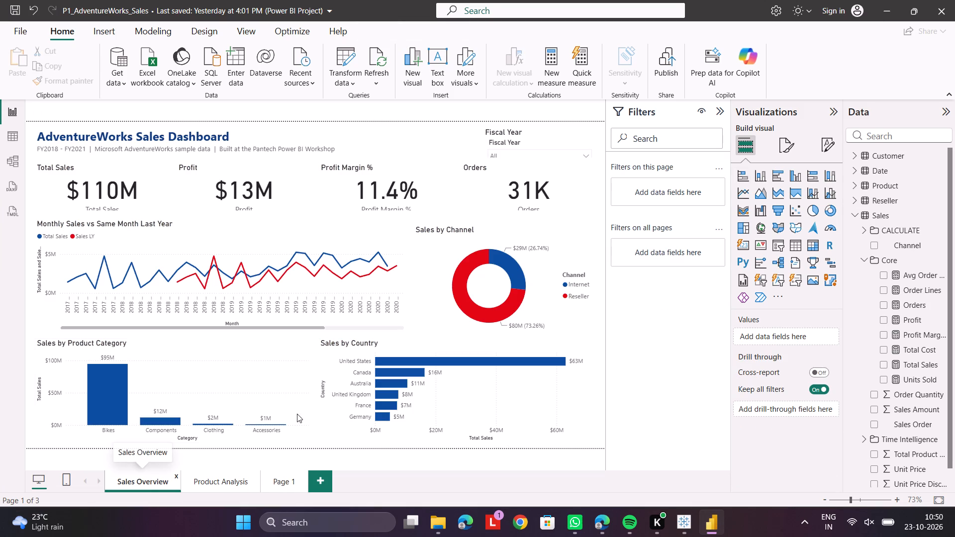
pyautogui.click(383, 387)
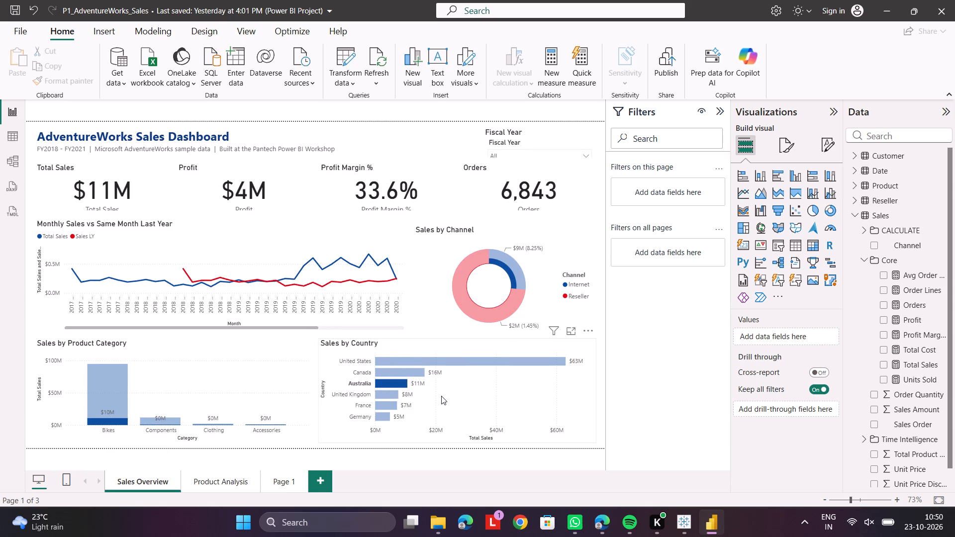
pyautogui.click(390, 357)
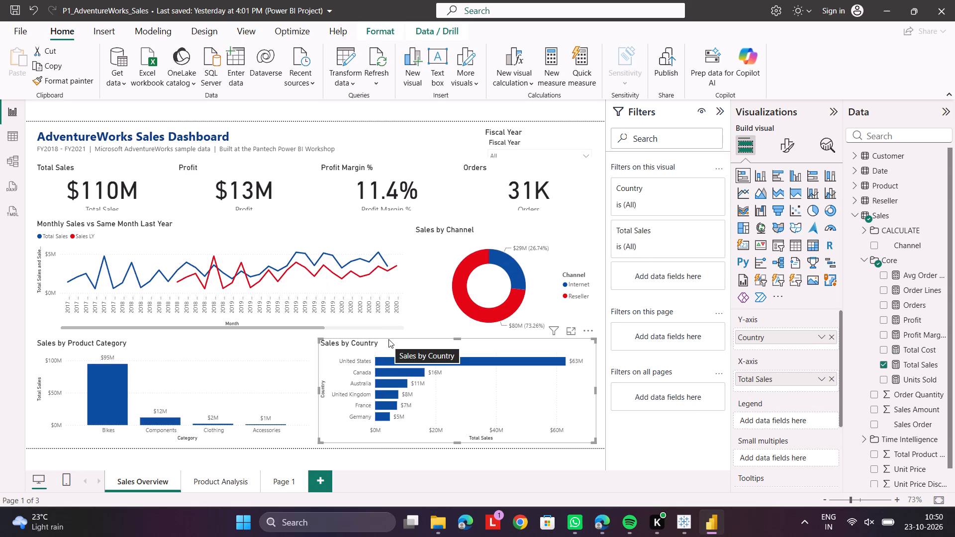
pyautogui.click(388, 339)
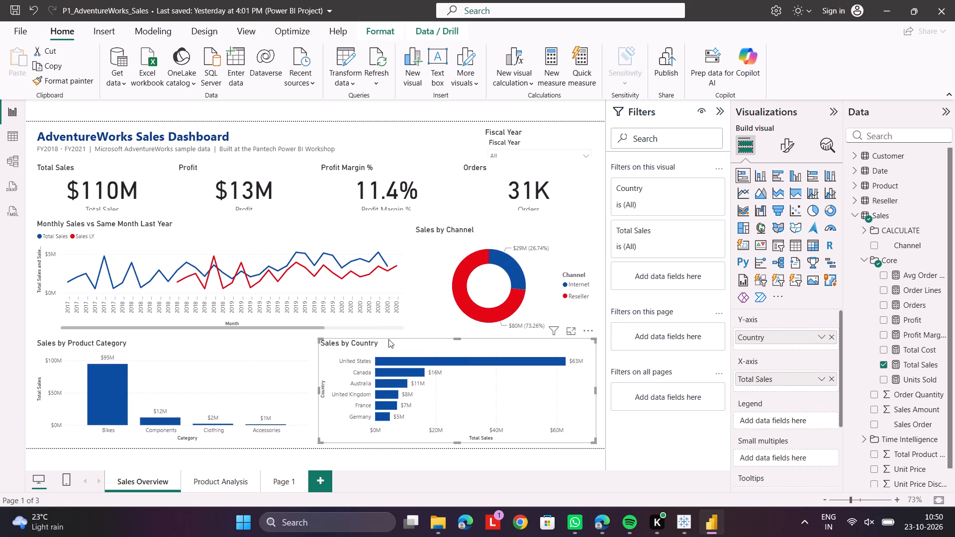
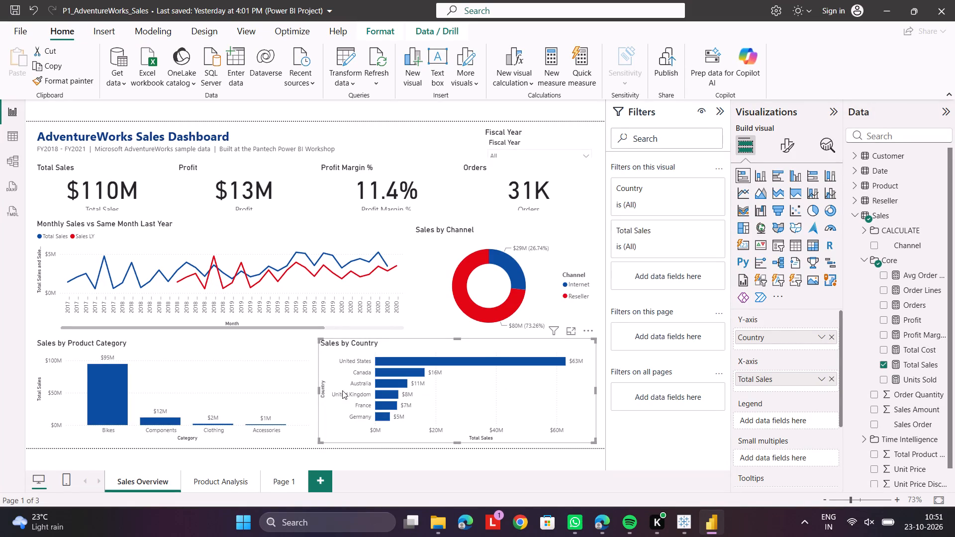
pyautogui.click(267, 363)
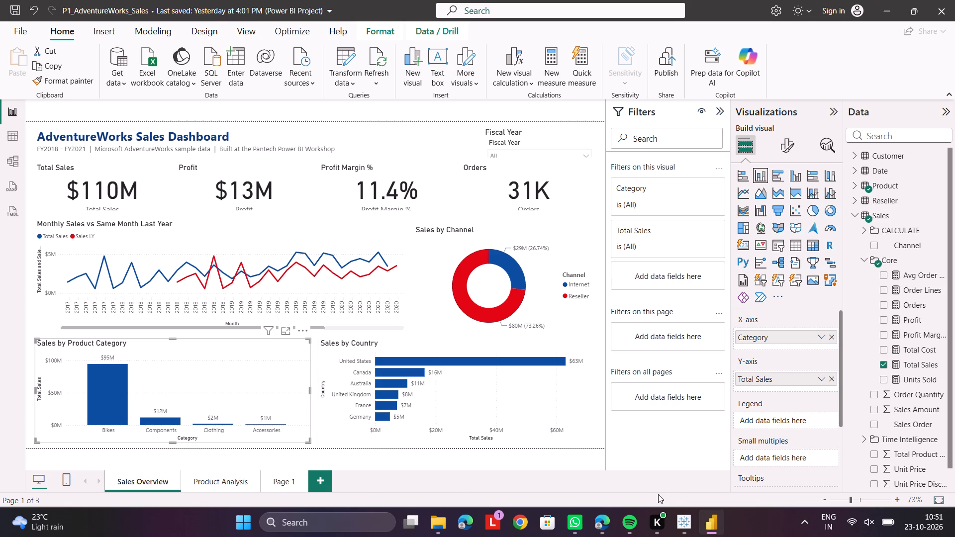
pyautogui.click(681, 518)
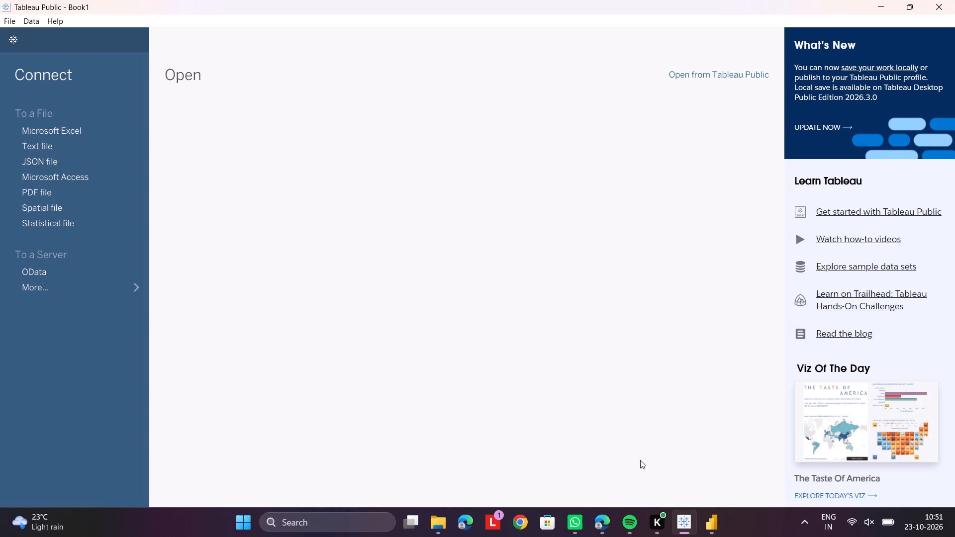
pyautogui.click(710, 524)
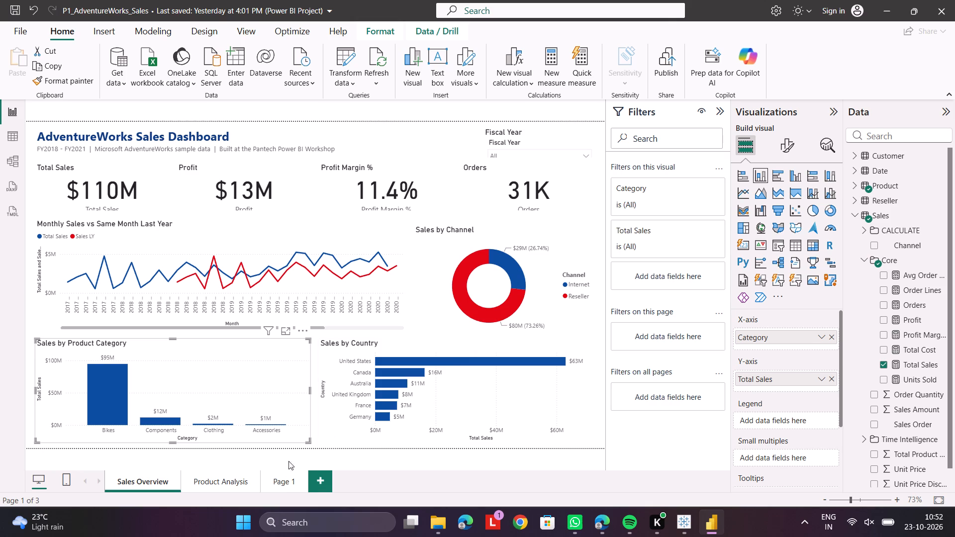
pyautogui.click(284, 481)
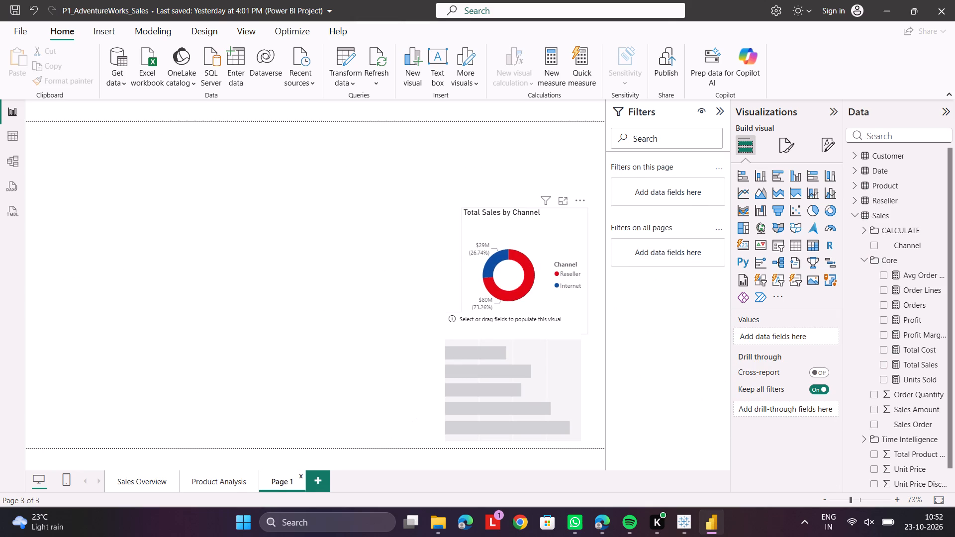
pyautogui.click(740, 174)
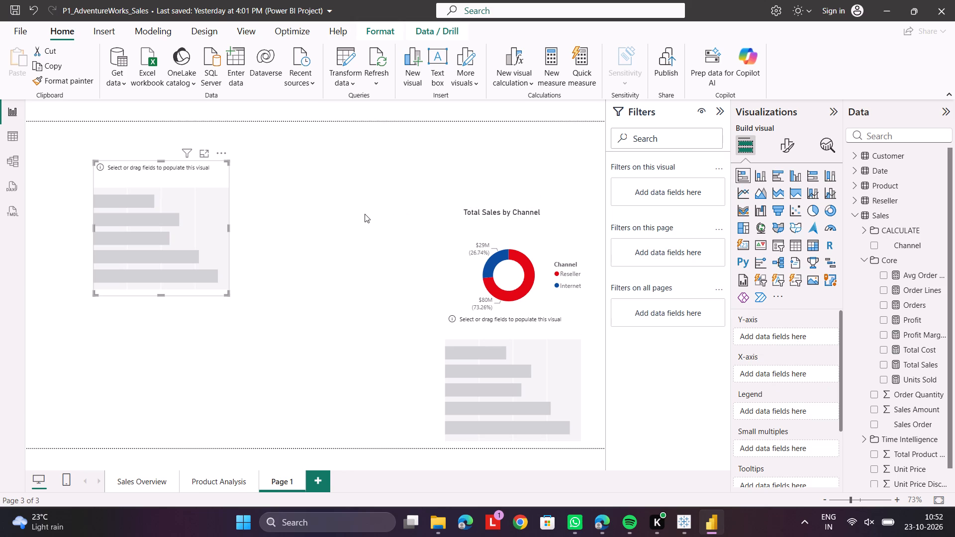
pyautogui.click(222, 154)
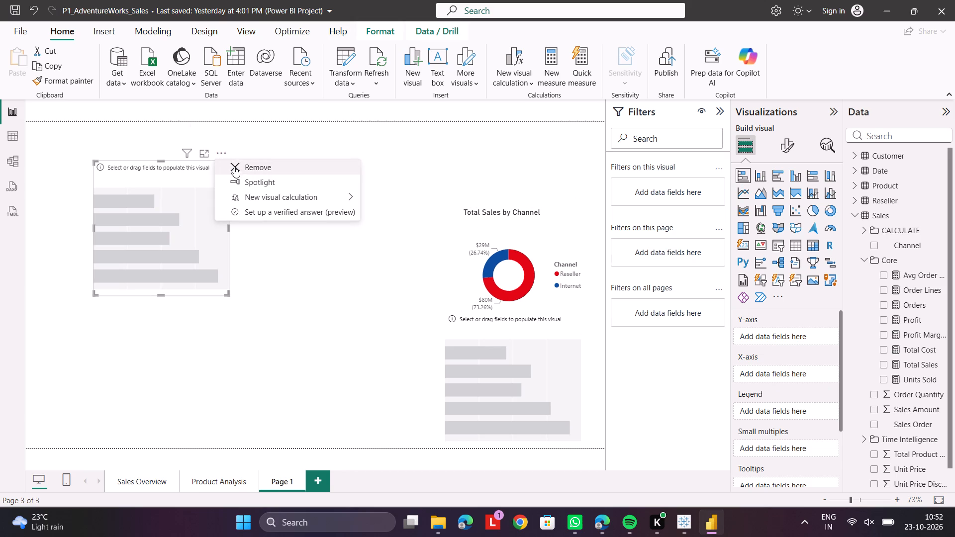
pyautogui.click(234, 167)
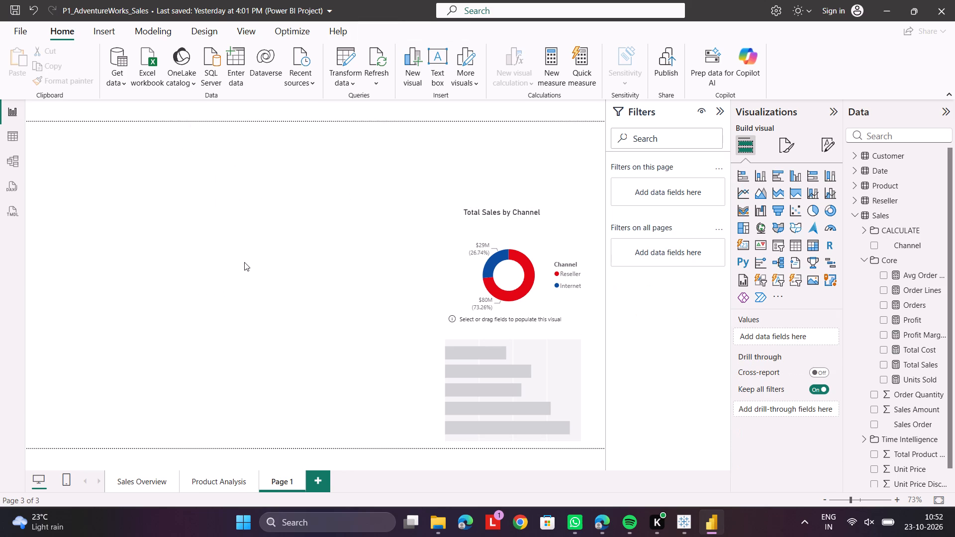
# Inspect which fields and tables the Sales by Country bar chart uses on the Sales Overview page.
pyautogui.click(141, 477)
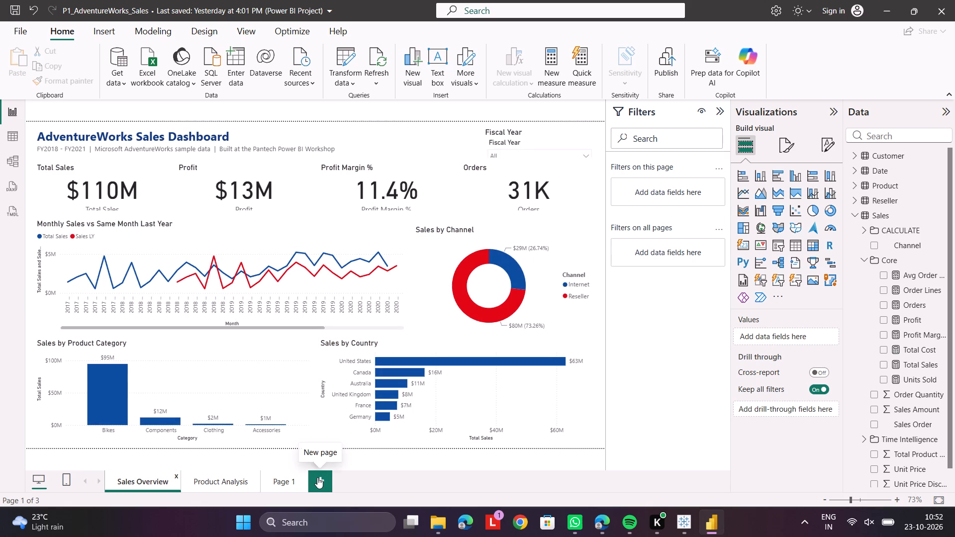
pyautogui.click(481, 409)
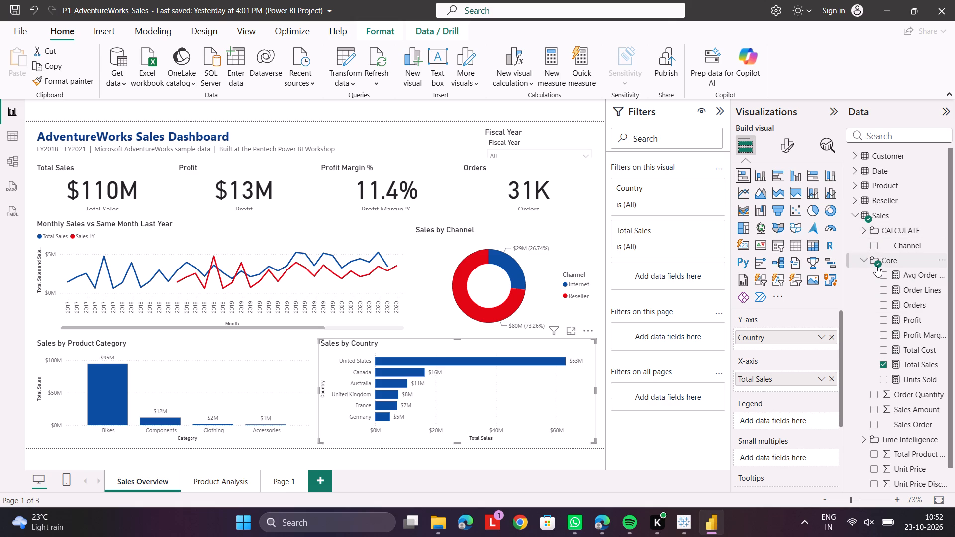
pyautogui.scroll(-2, 875, 282)
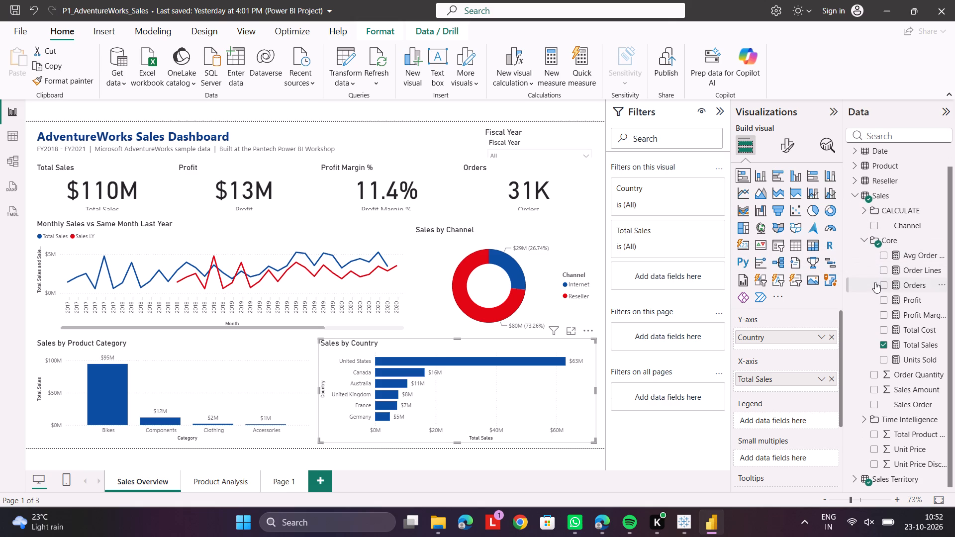
pyautogui.scroll(-1, 875, 282)
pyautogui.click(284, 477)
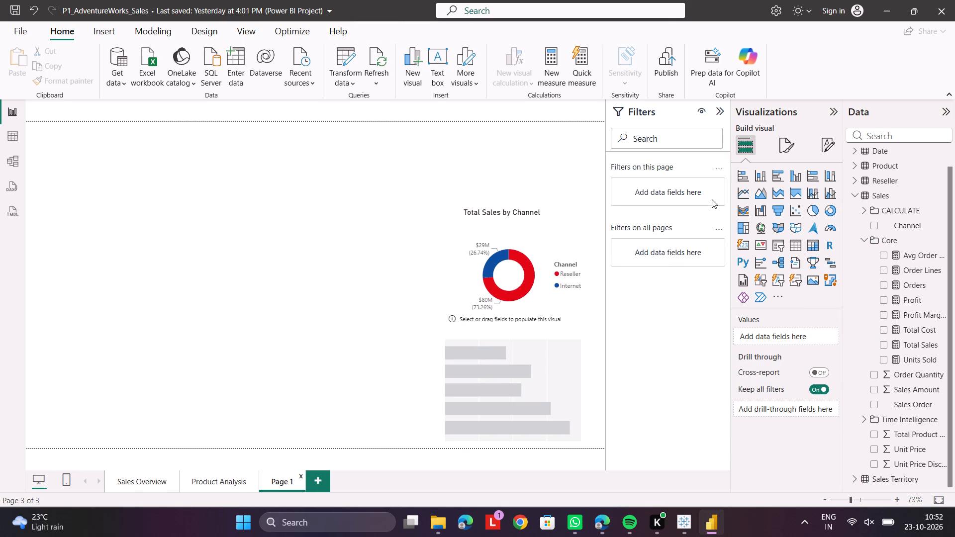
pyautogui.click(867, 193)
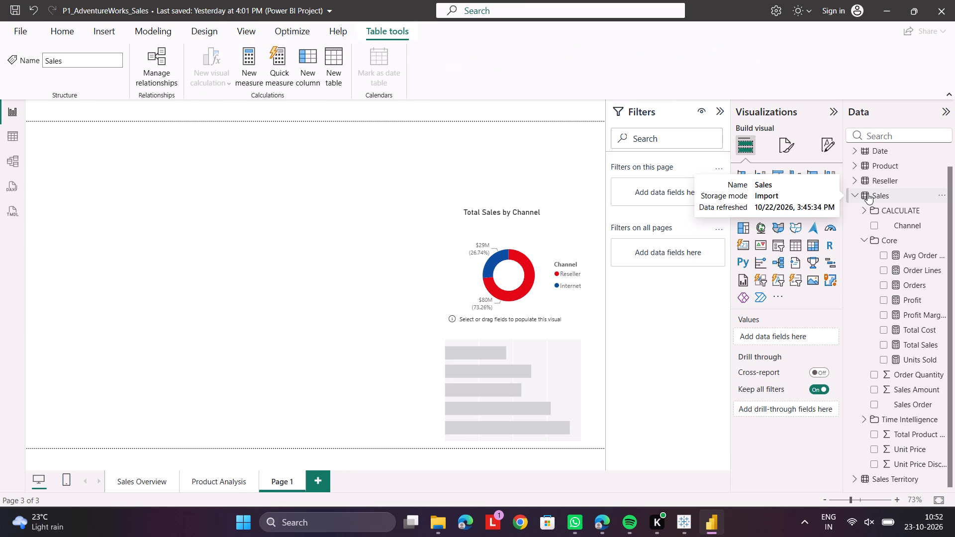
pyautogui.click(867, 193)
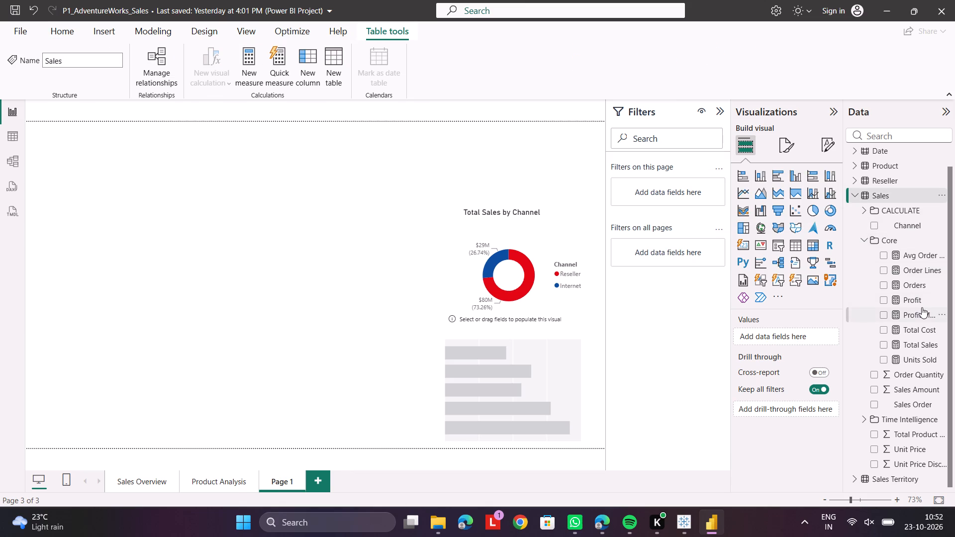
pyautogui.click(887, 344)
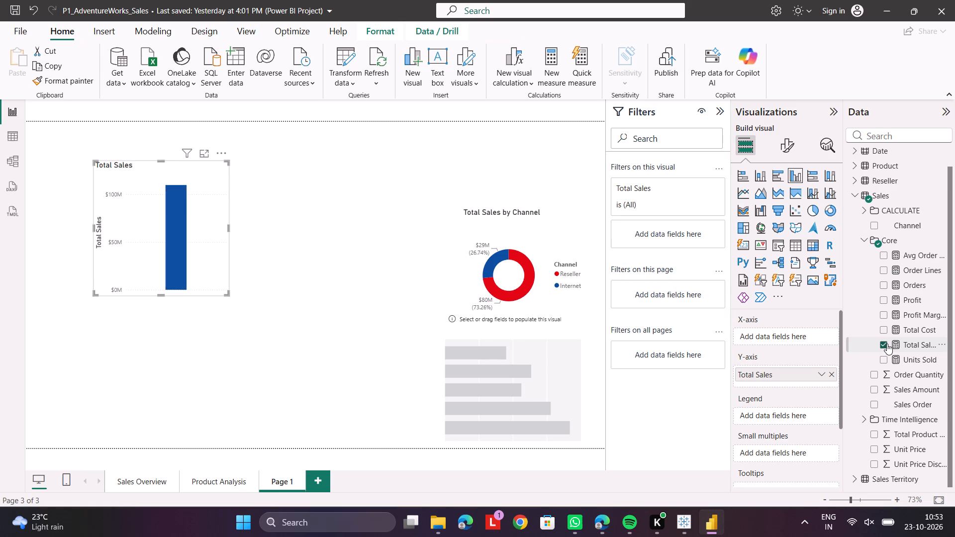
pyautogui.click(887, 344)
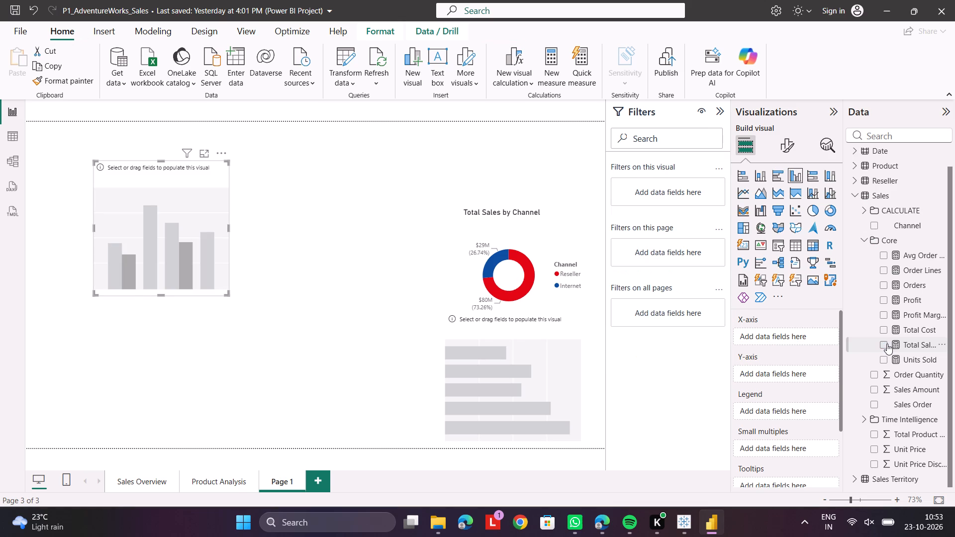
# Add the Total Sales measure to the empty stacked bar chart below the donut chart on Page 1.
pyautogui.click(564, 398)
pyautogui.click(883, 341)
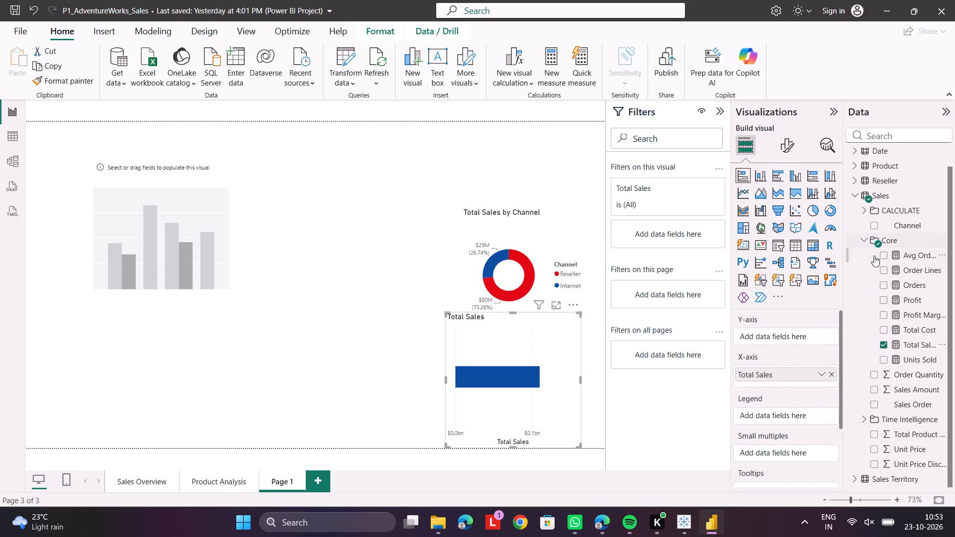
# Expand the Sales Territory table and check which of its fields the Sales by Country chart on Sales Overview uses.
pyautogui.scroll(-1, 861, 318)
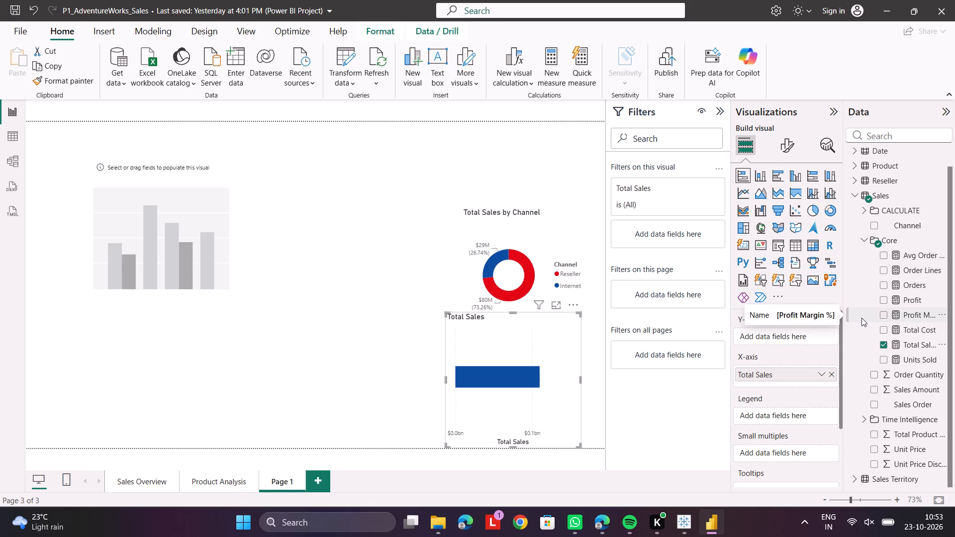
pyautogui.click(865, 476)
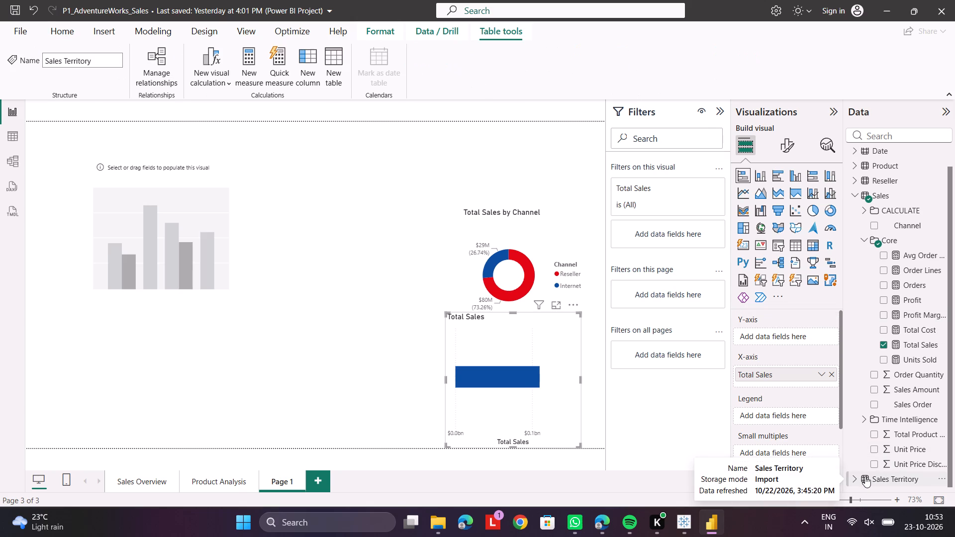
pyautogui.click(856, 478)
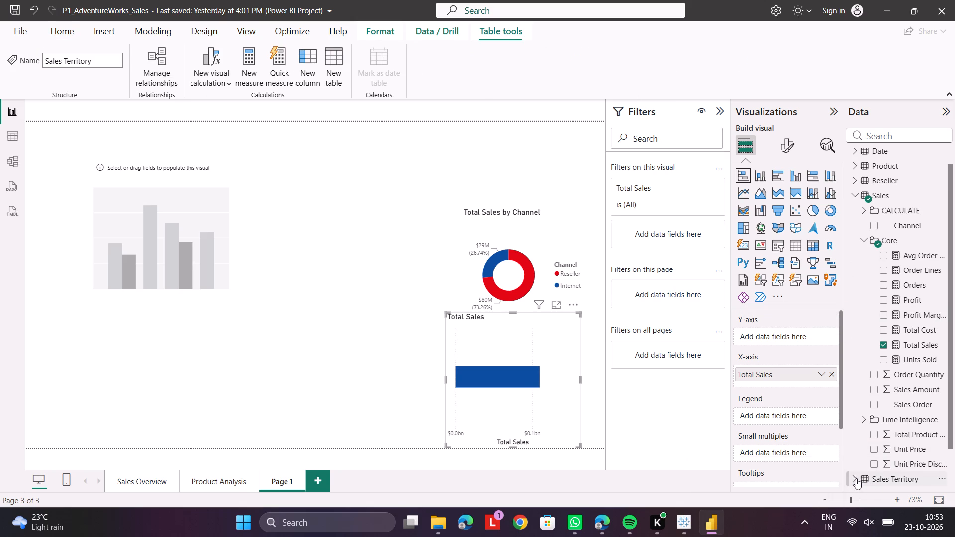
pyautogui.scroll(-2, 856, 478)
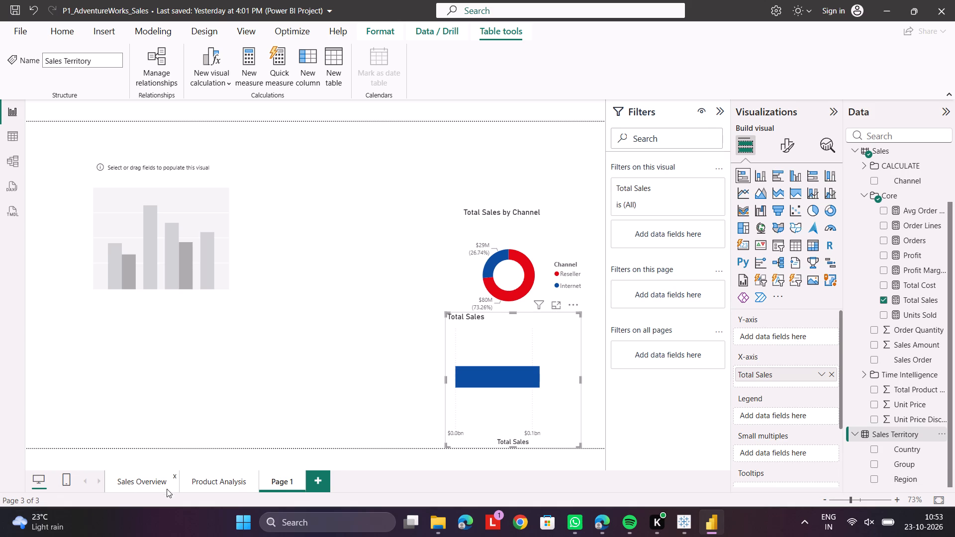
pyautogui.click(148, 482)
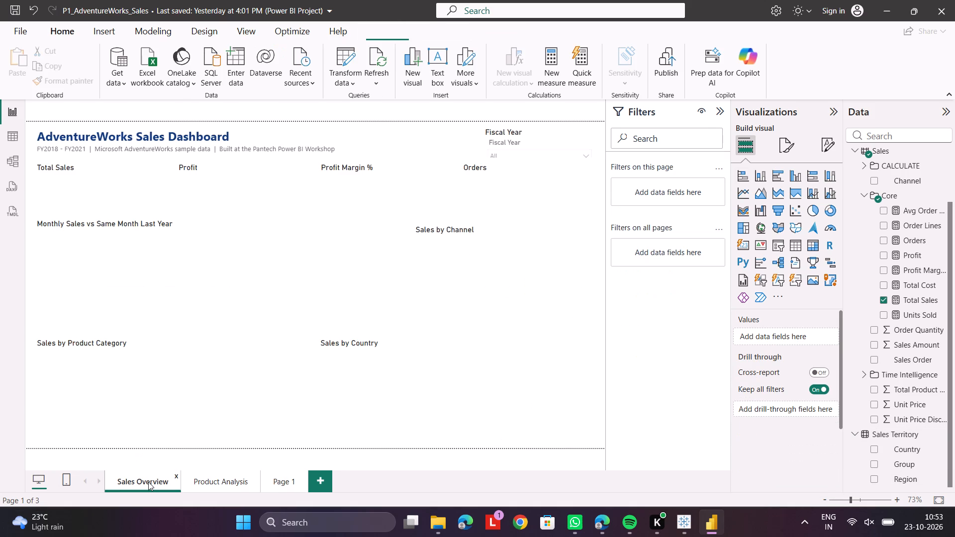
pyautogui.doubleClick(479, 402)
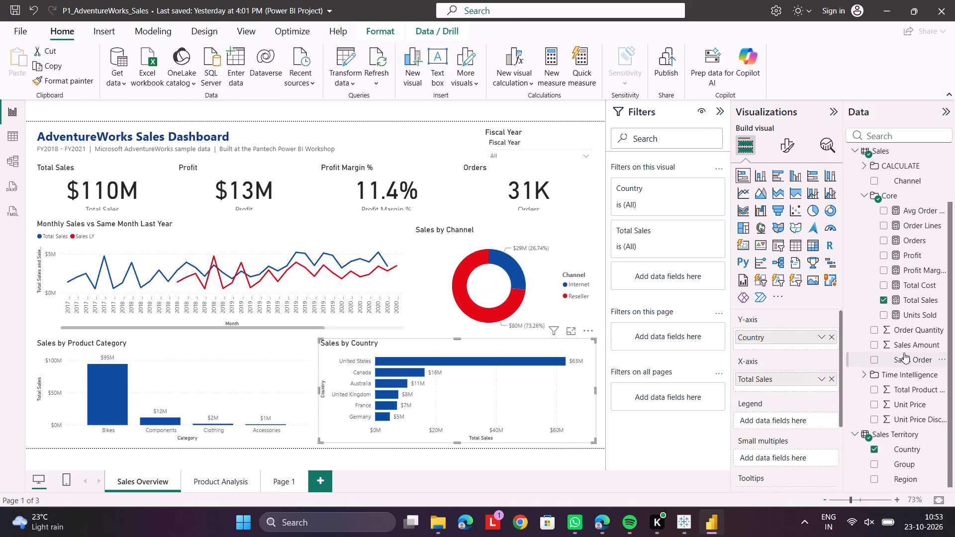
pyautogui.scroll(-2, 891, 363)
# On Page 1, add Country from Sales Territory and the Total Sales measure as a new visual.
pyautogui.click(287, 486)
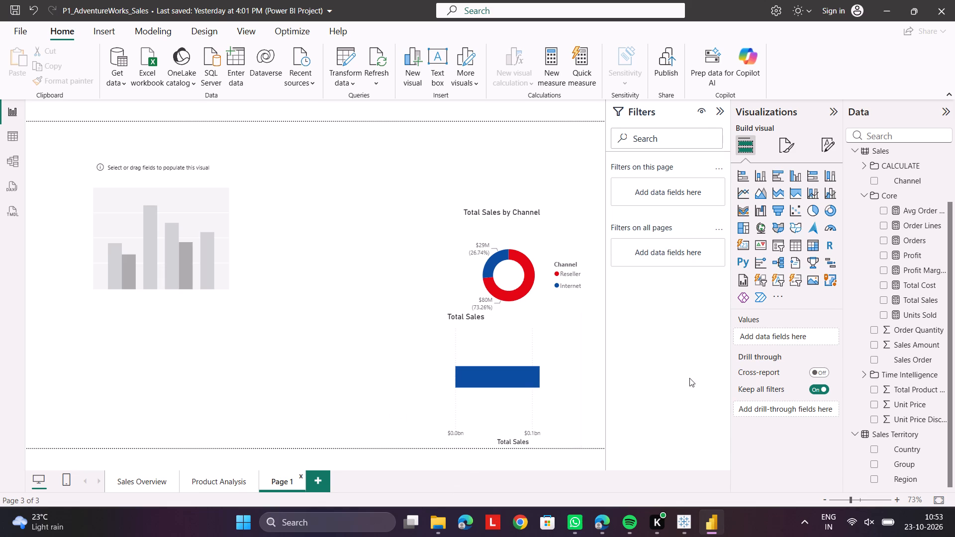
pyautogui.click(872, 448)
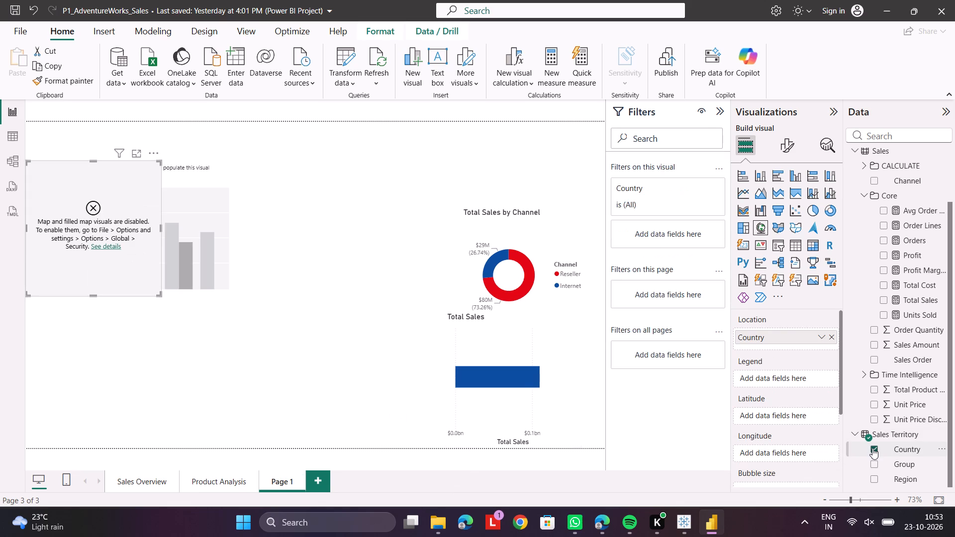
pyautogui.click(885, 296)
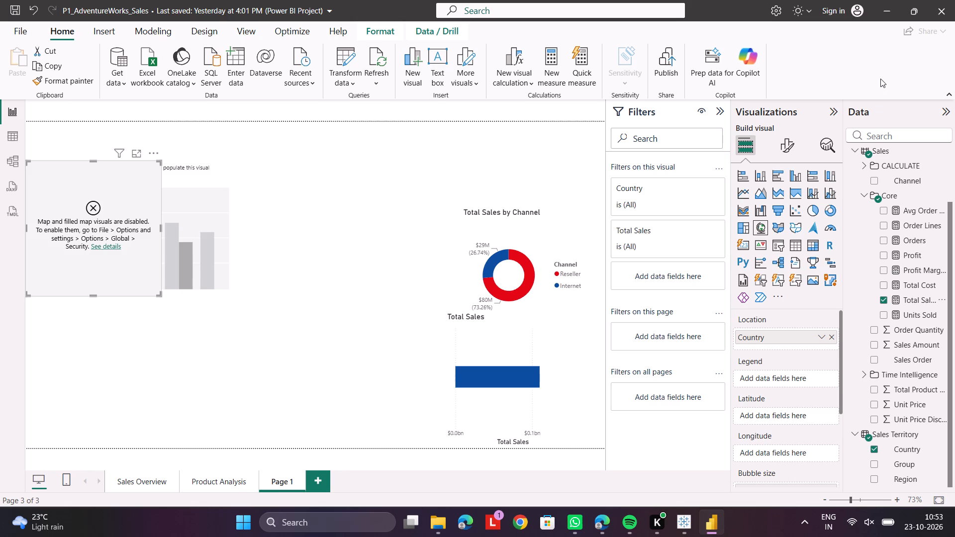
# Minimize the Power BI Desktop window.
pyautogui.click(887, 14)
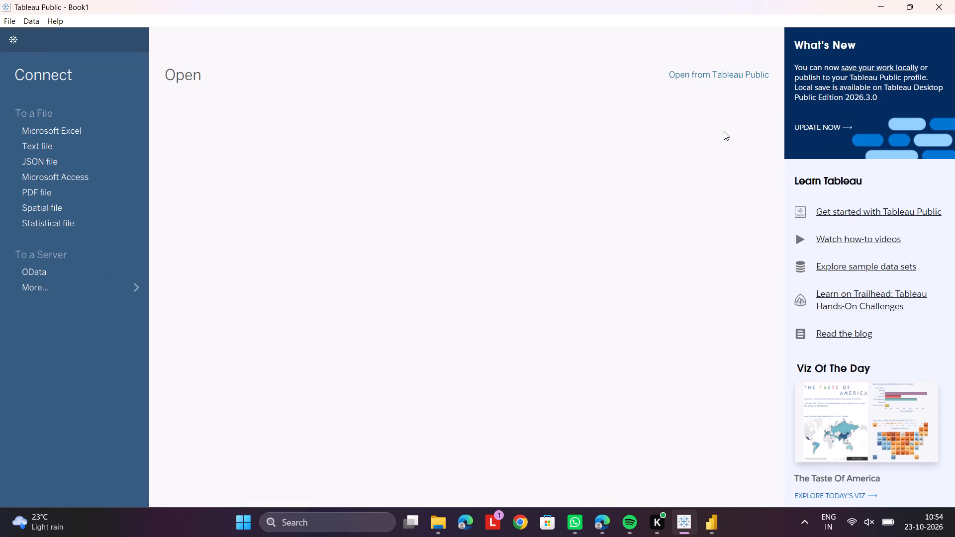
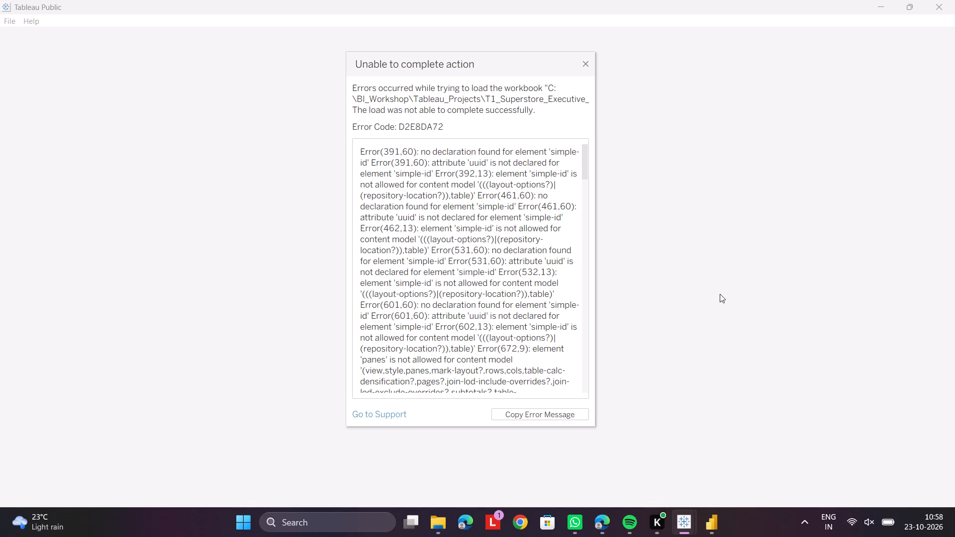
# Switch back to Power BI Desktop and remove the map visual of Total Sales by Country from Page 1.
pyautogui.click(710, 525)
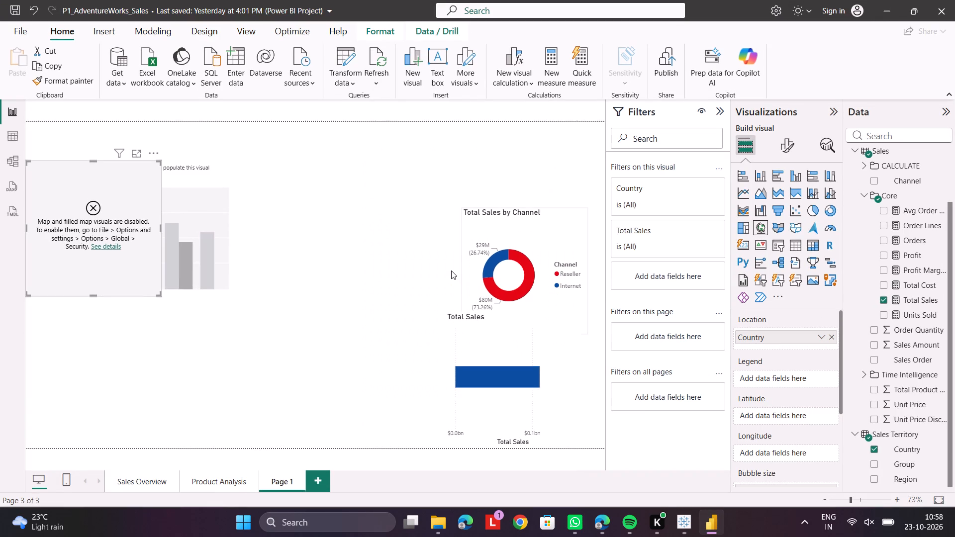
pyautogui.click(95, 207)
pyautogui.click(95, 207)
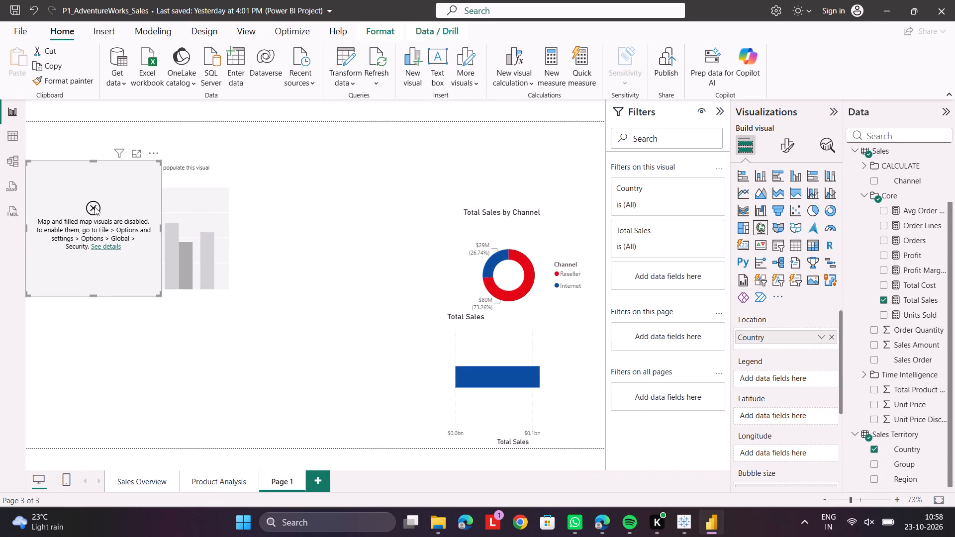
pyautogui.click(95, 207)
pyautogui.click(156, 152)
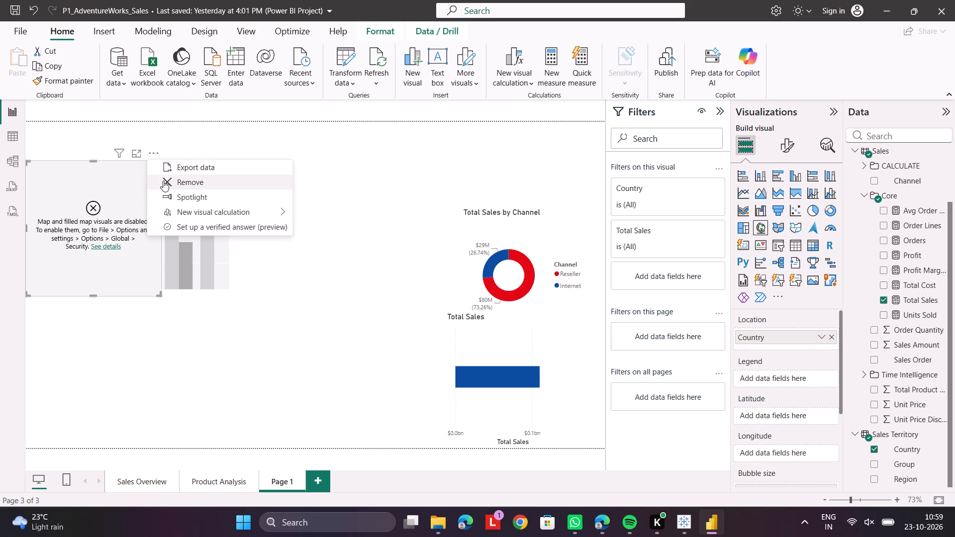
pyautogui.click(163, 180)
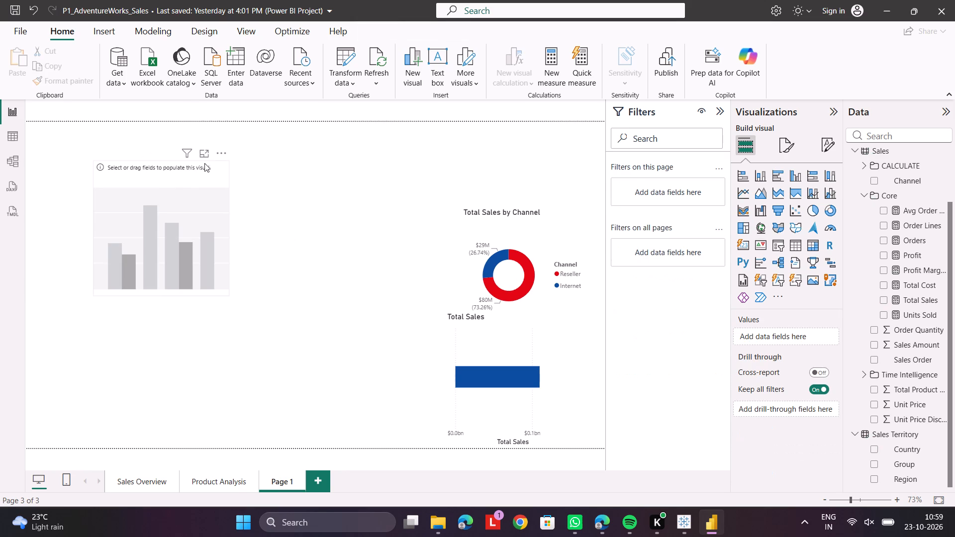
# Remove the empty column chart and the Total Sales bar chart below the donut chart from Page 1.
pyautogui.click(222, 156)
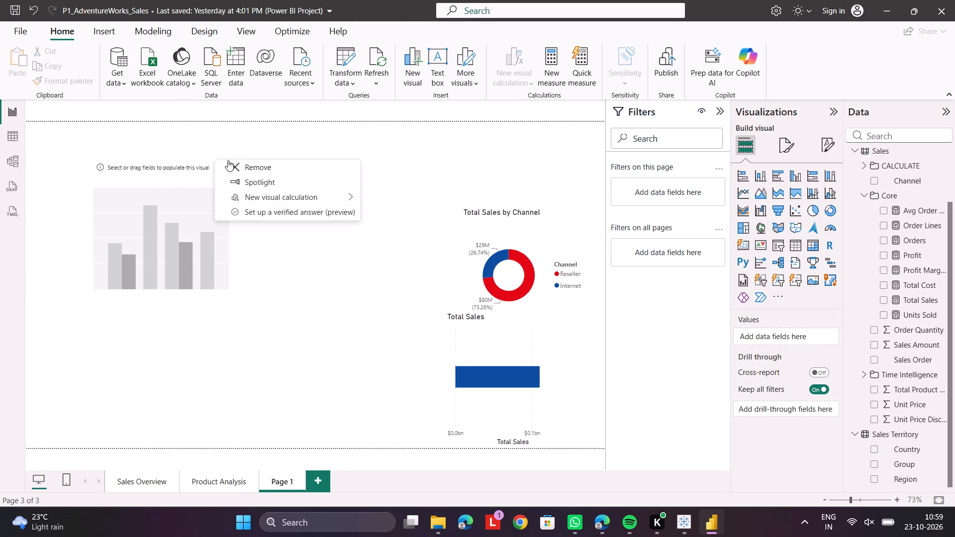
pyautogui.click(234, 167)
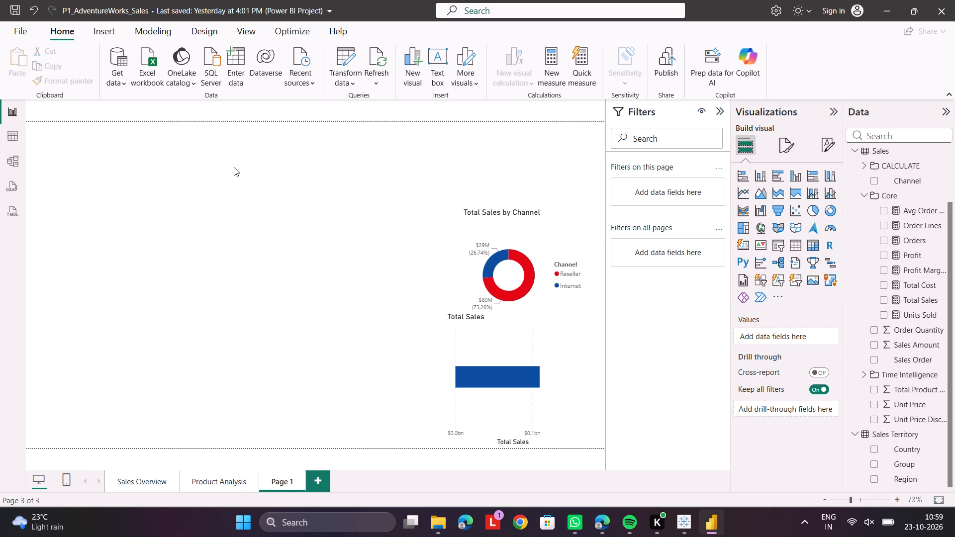
pyautogui.click(499, 354)
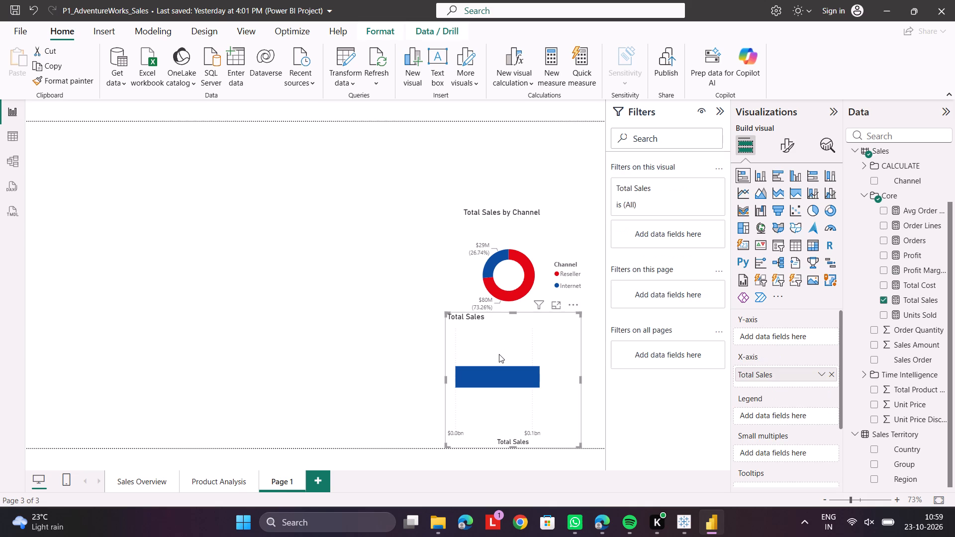
pyautogui.click(573, 302)
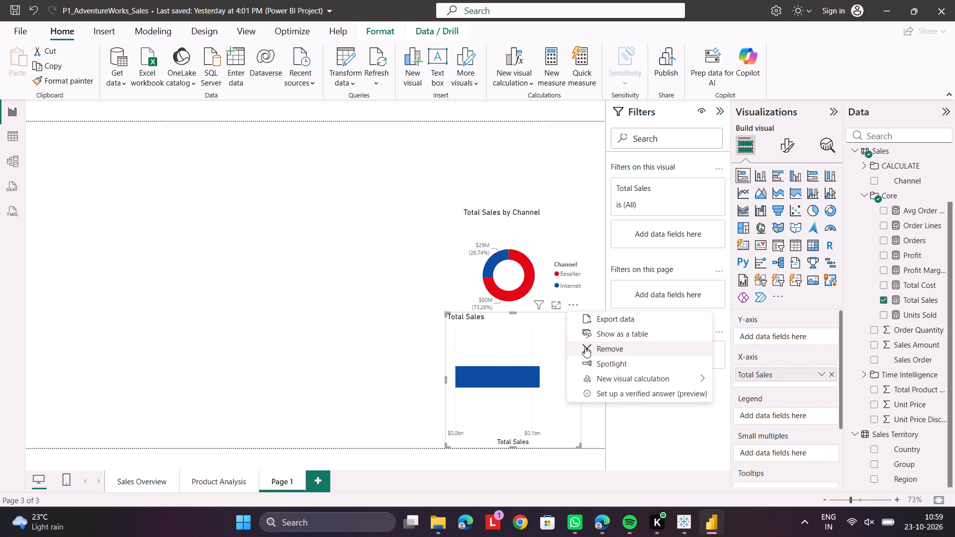
pyautogui.click(585, 347)
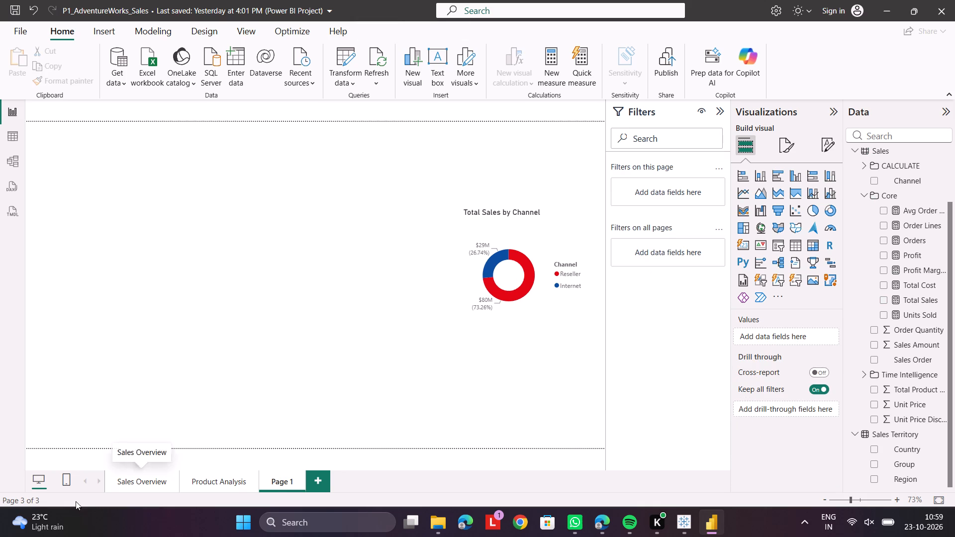
# On Sales Overview, examine which fields and tables the Monthly Sales vs Same Month Last Year line chart uses.
pyautogui.click(138, 485)
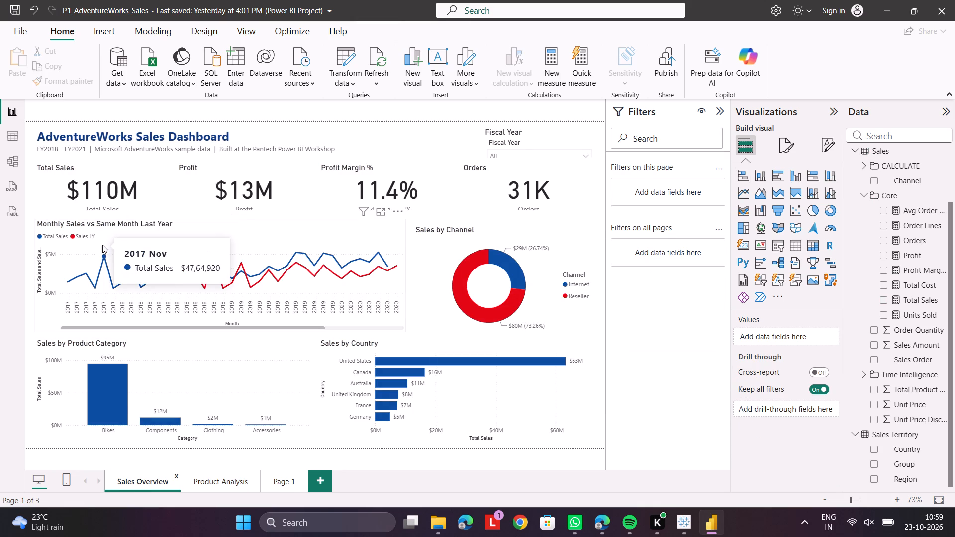
pyautogui.click(74, 245)
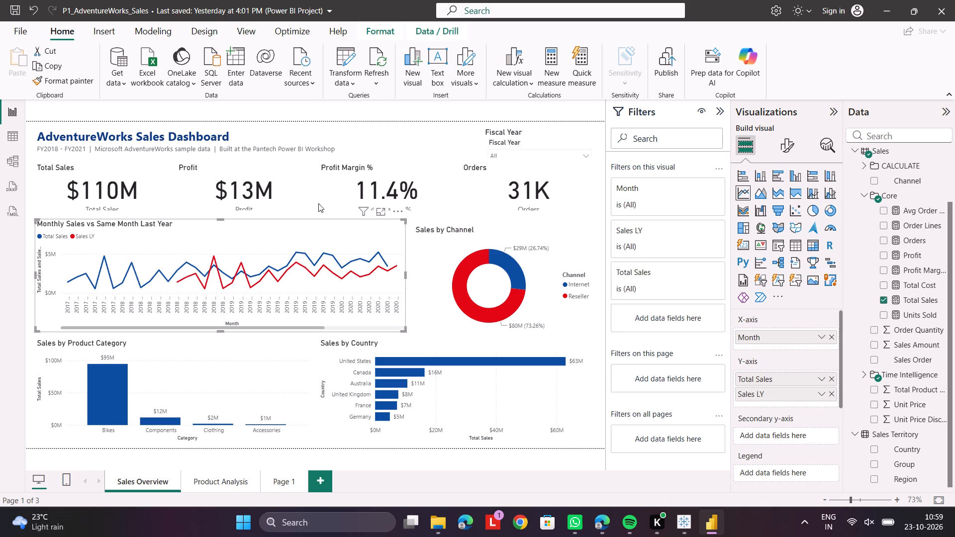
pyautogui.scroll(2, 892, 239)
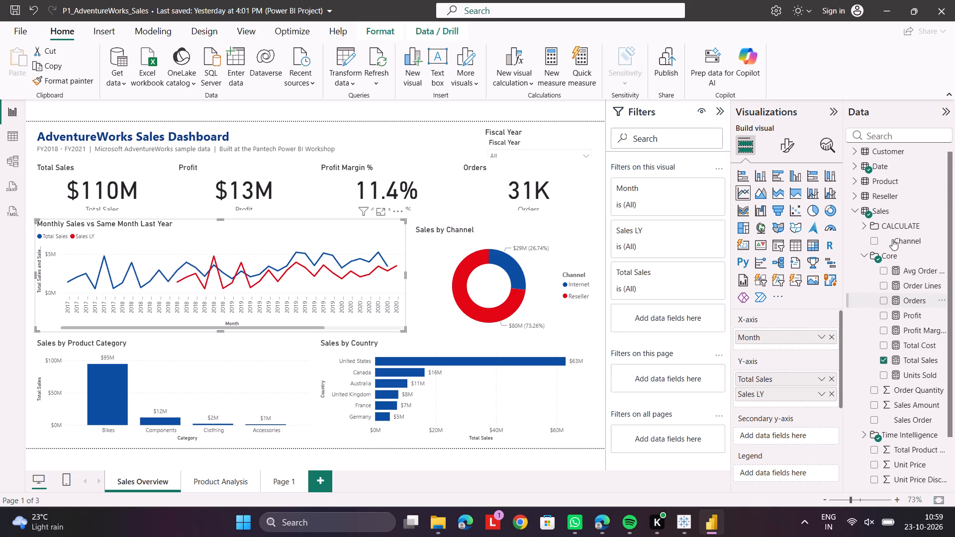
pyautogui.scroll(3, 892, 239)
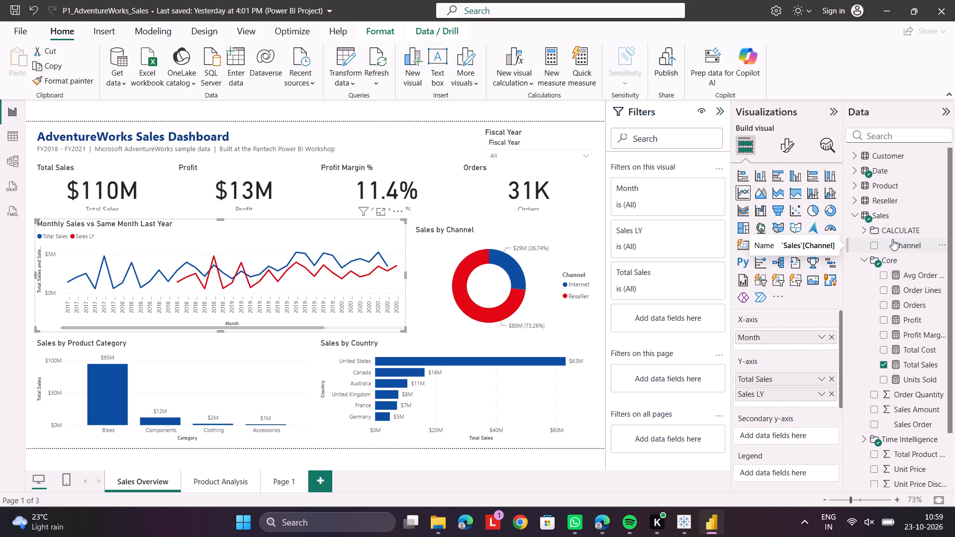
pyautogui.scroll(-3, 892, 239)
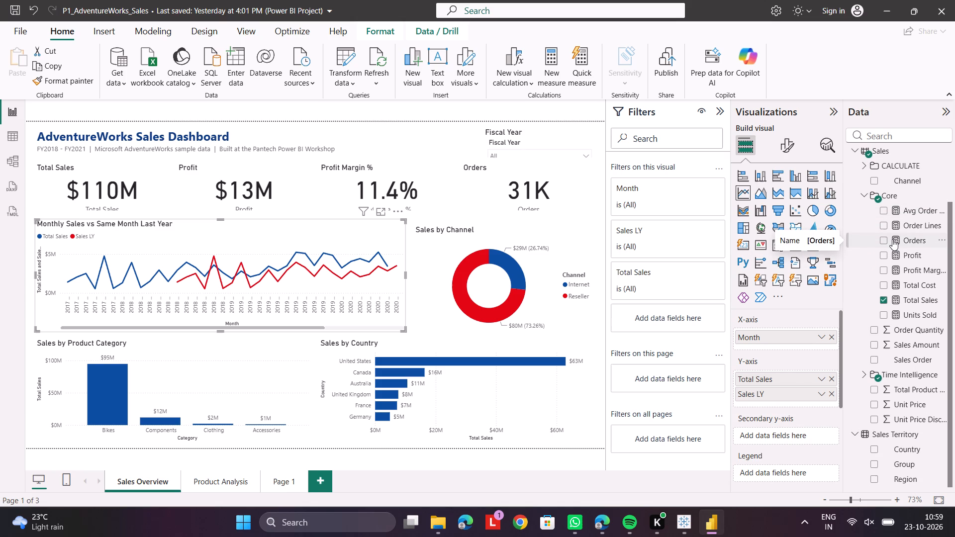
pyautogui.scroll(2, 892, 239)
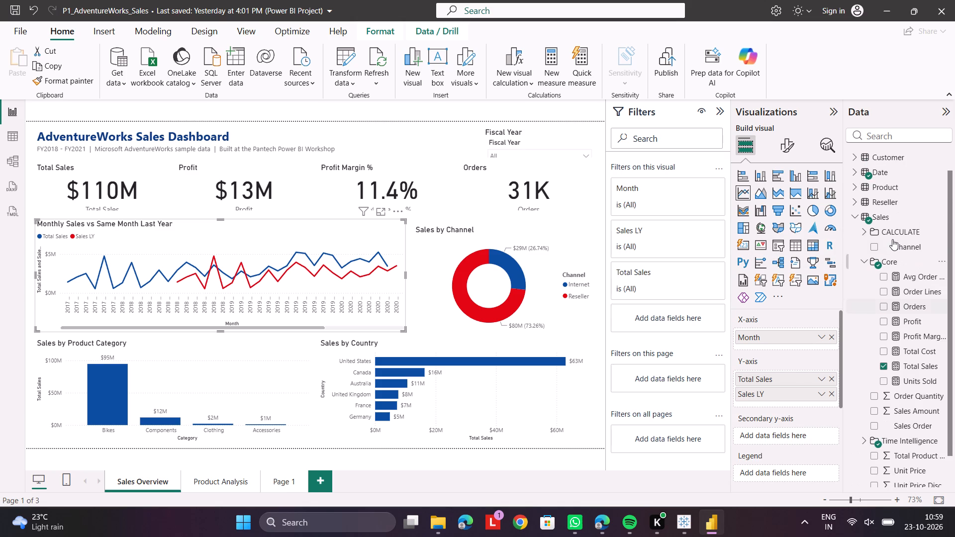
pyautogui.scroll(1, 892, 239)
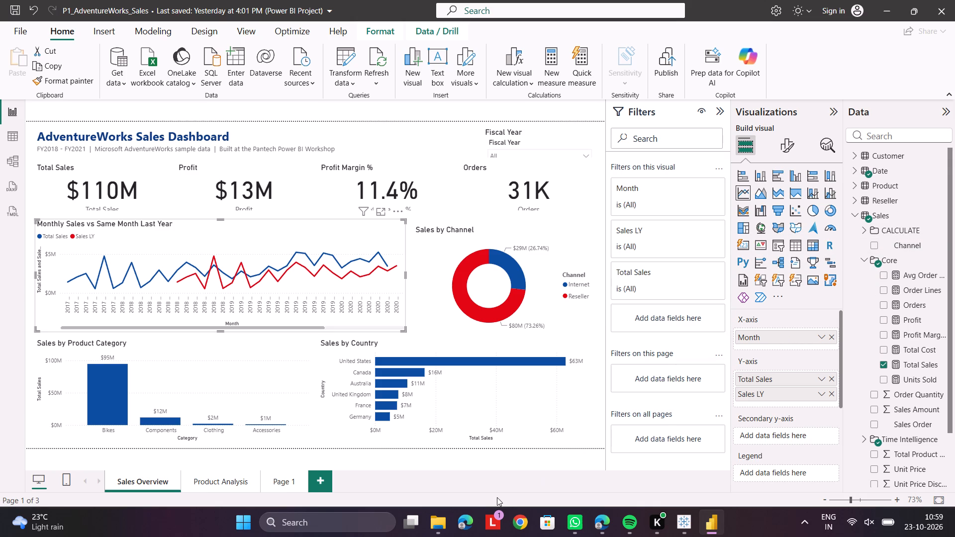
# Insert an empty line chart on Page 1, in the blank area beside the Total Sales by Channel donut chart.
pyautogui.click(282, 480)
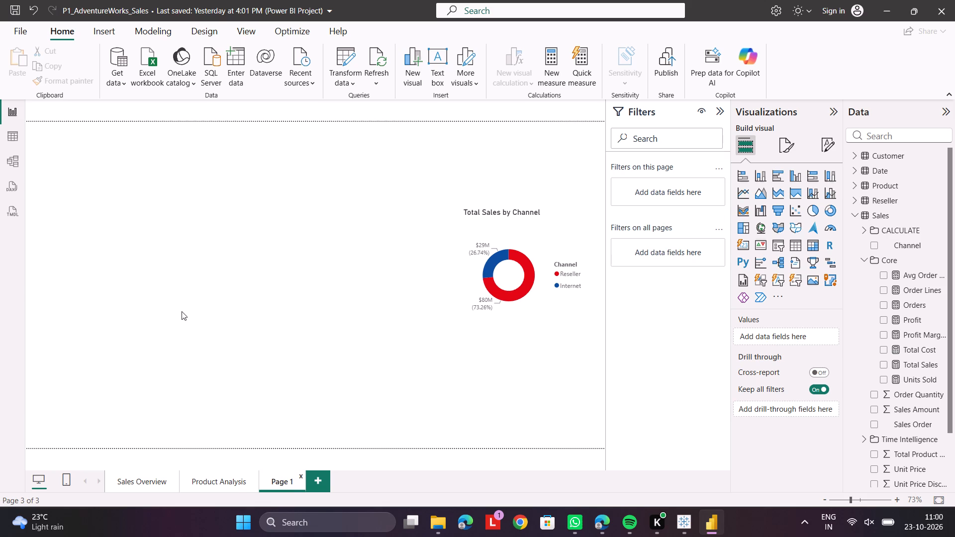
pyautogui.click(184, 286)
pyautogui.click(741, 197)
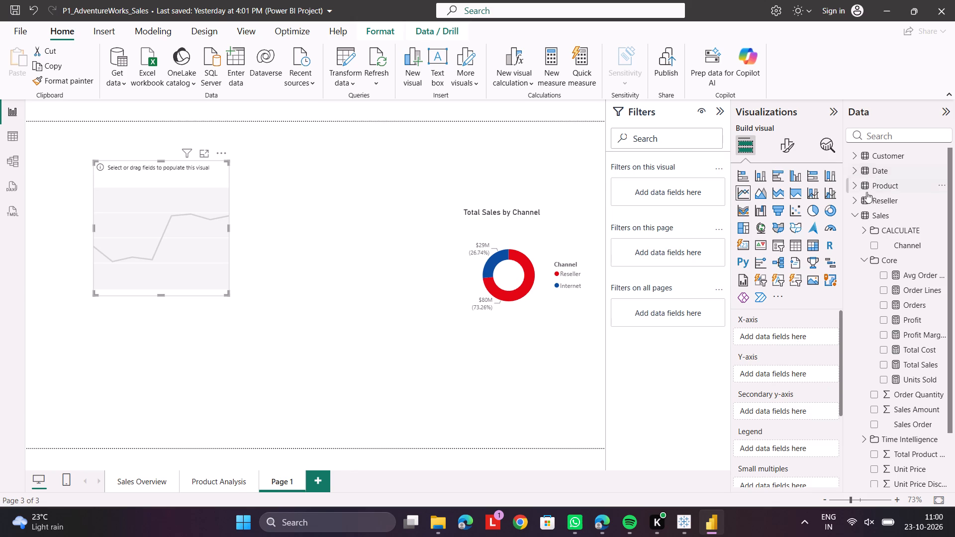
pyautogui.click(854, 211)
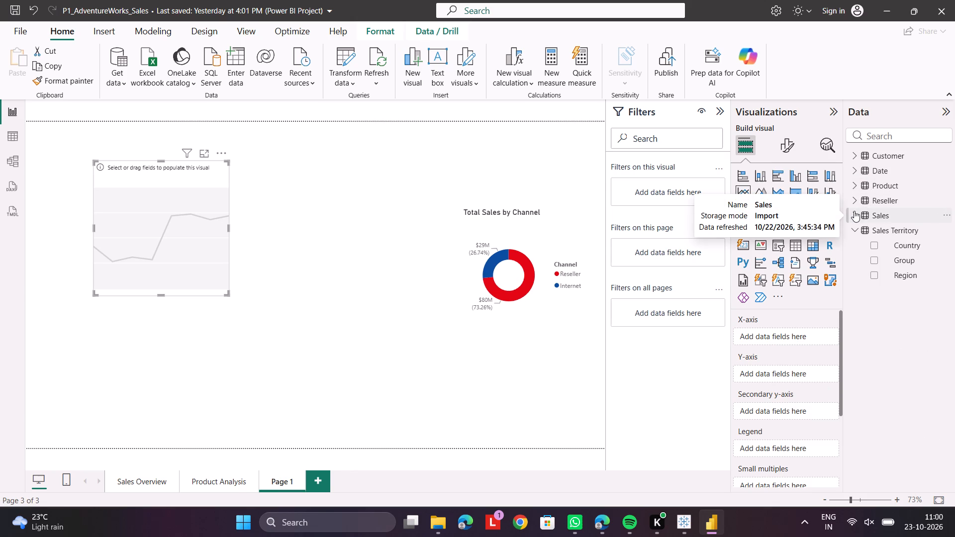
pyautogui.click(854, 211)
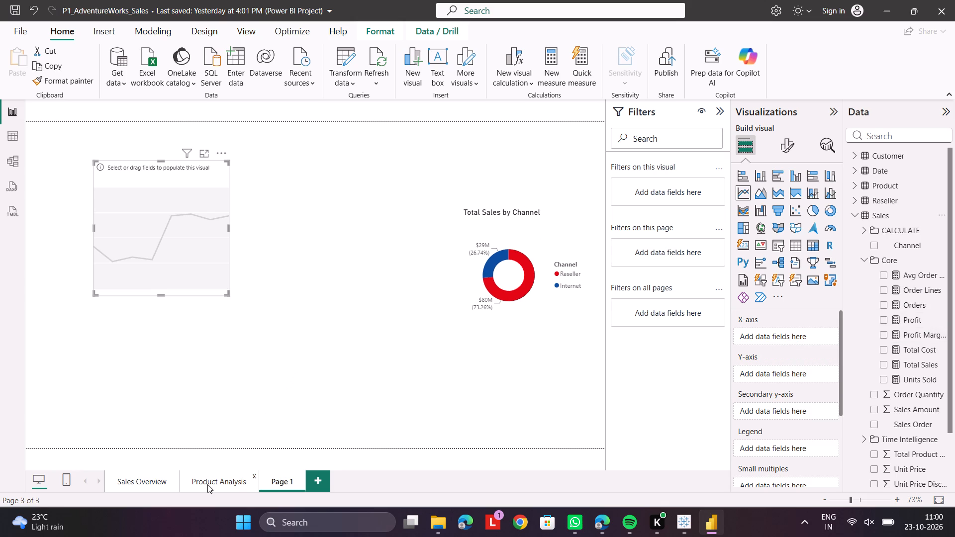
# Recheck the axis fields of the Monthly Sales vs Same Month Last Year chart on Sales Overview.
pyautogui.click(152, 478)
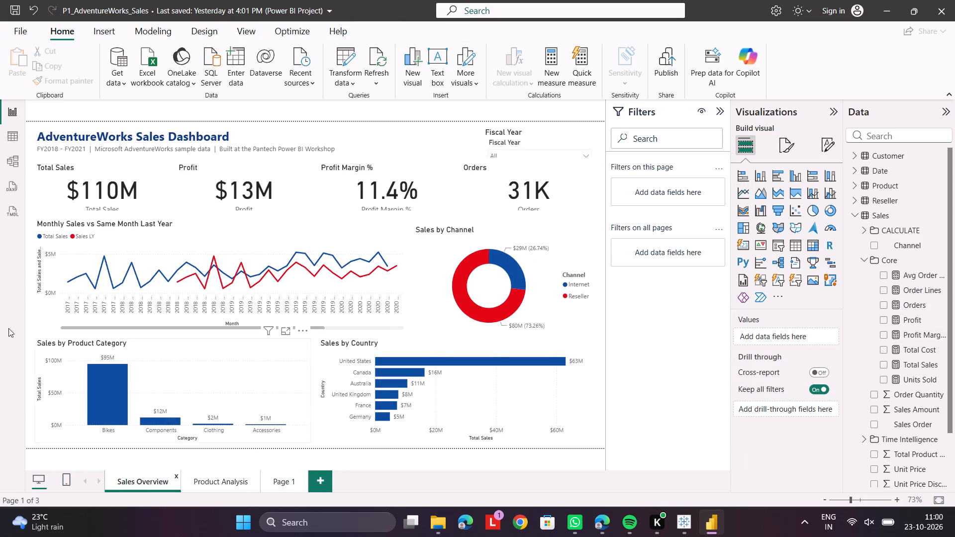
pyautogui.click(134, 230)
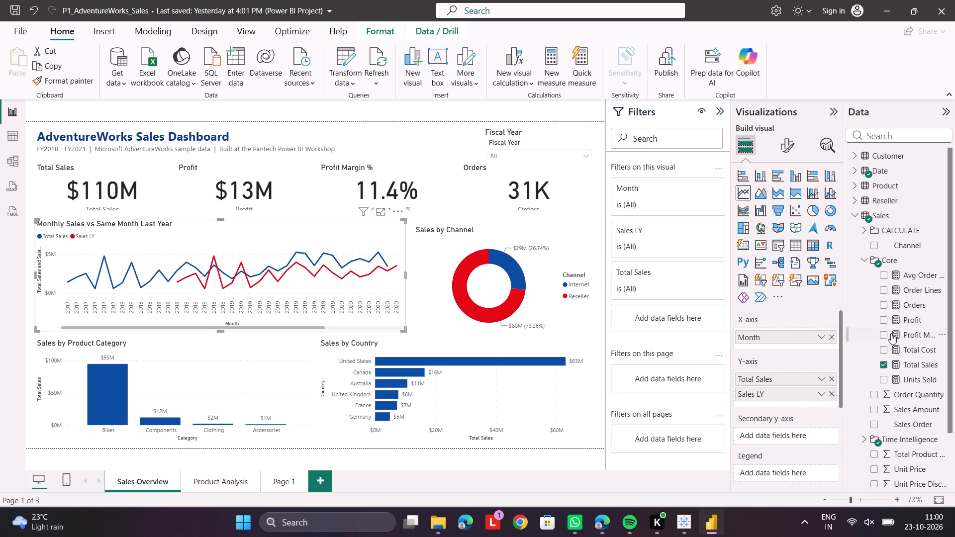
pyautogui.scroll(-3, 887, 455)
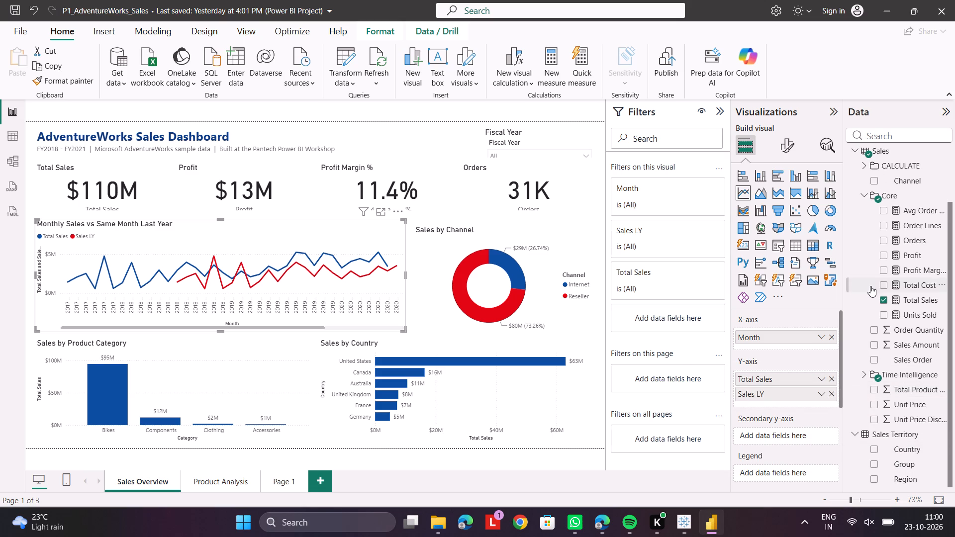
pyautogui.scroll(5, 870, 286)
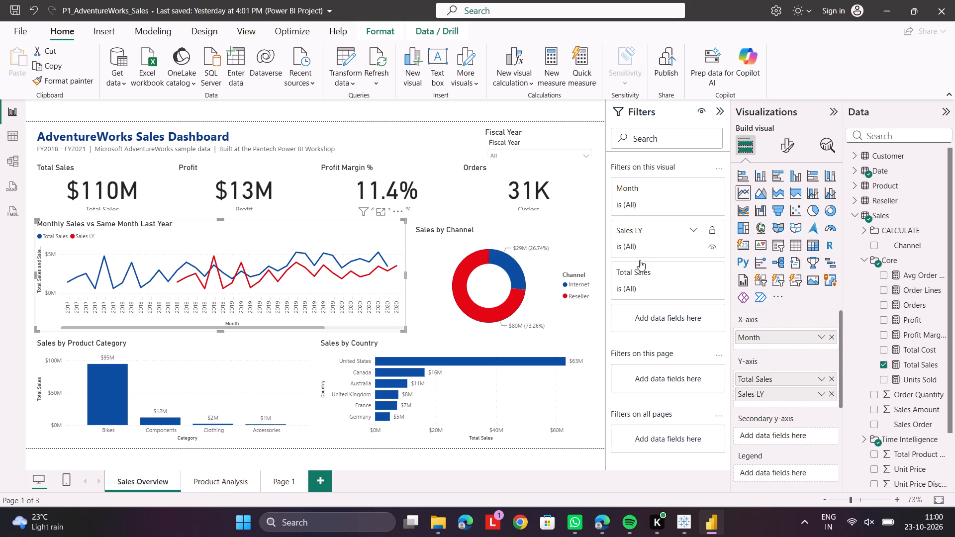
# On Page 1, fill the empty line chart with Date from the Date table and the Total Sales measure from Sales.
pyautogui.click(294, 480)
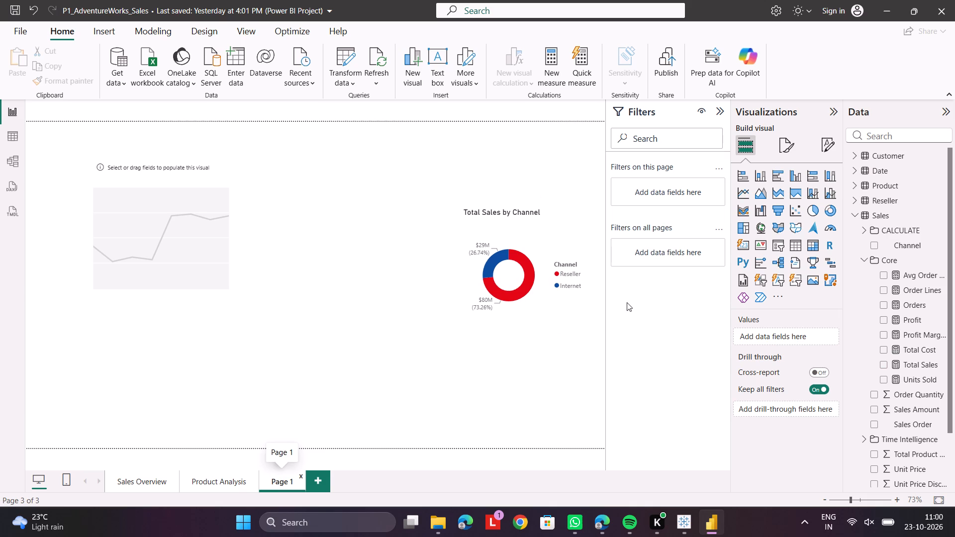
pyautogui.click(214, 252)
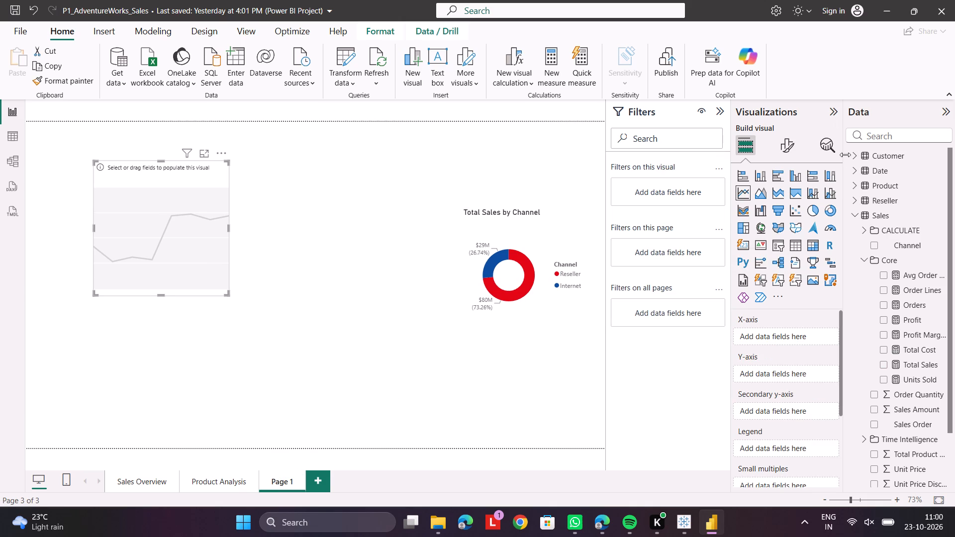
pyautogui.click(856, 169)
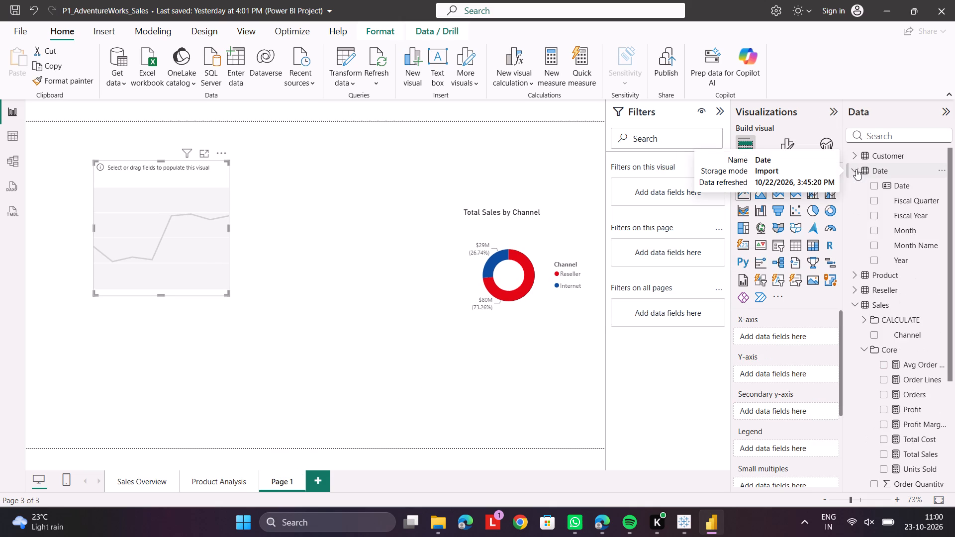
pyautogui.click(873, 183)
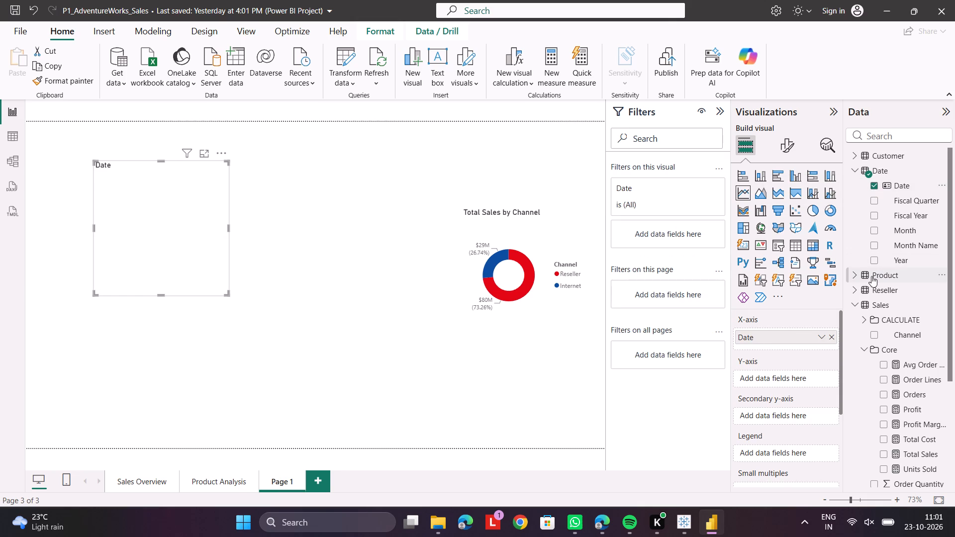
pyautogui.click(862, 303)
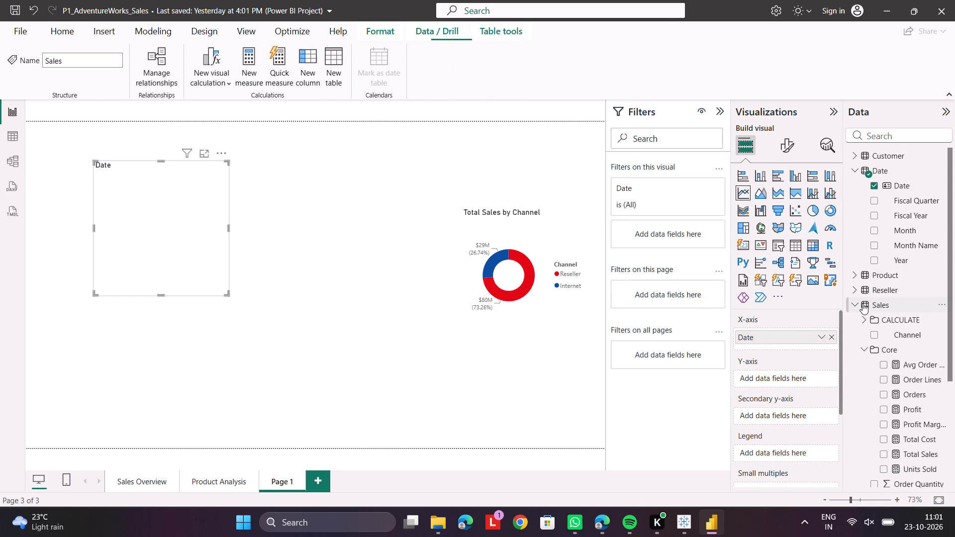
pyautogui.click(857, 303)
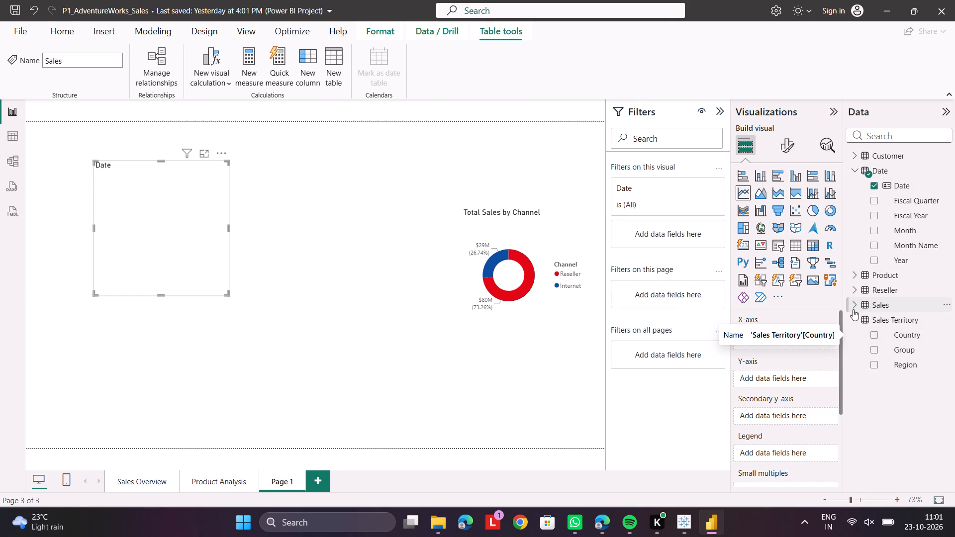
pyautogui.click(853, 310)
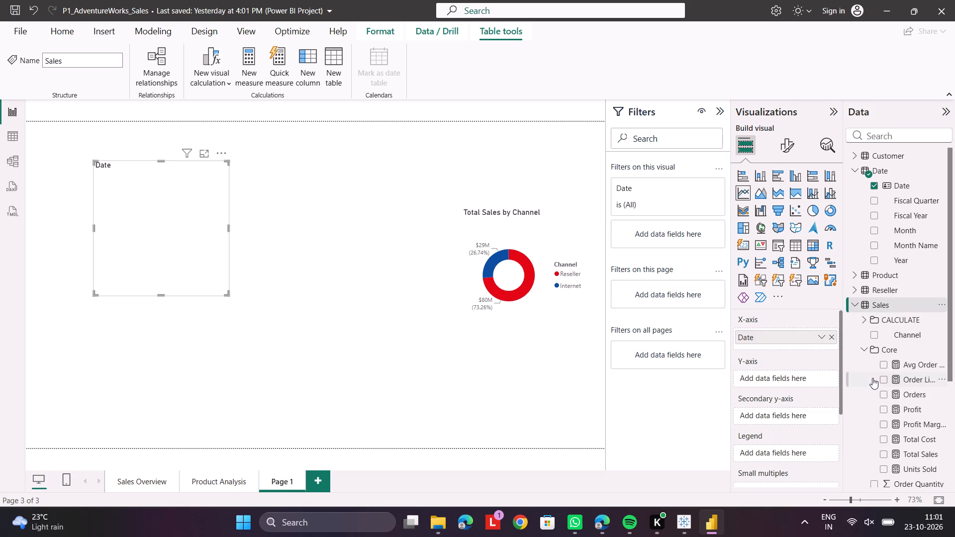
pyautogui.scroll(-1, 872, 378)
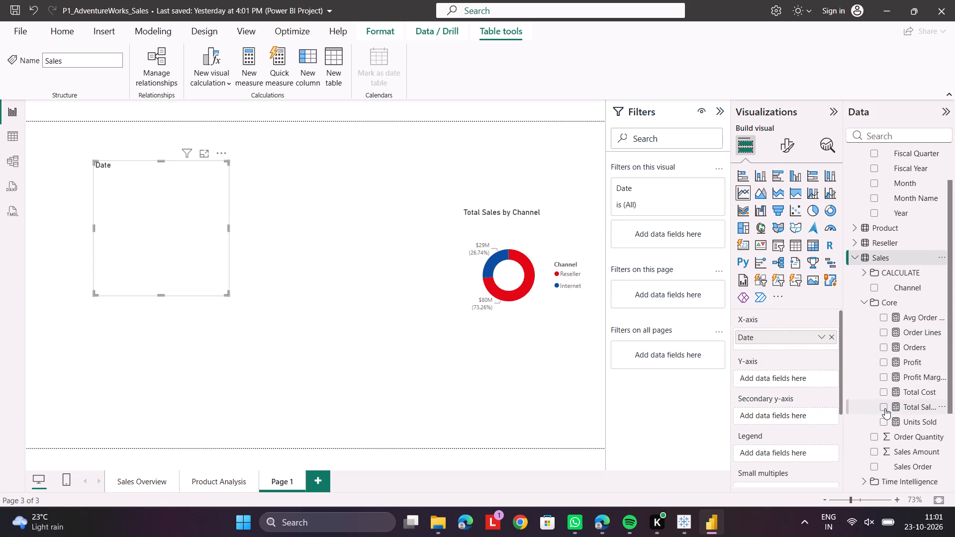
pyautogui.click(883, 408)
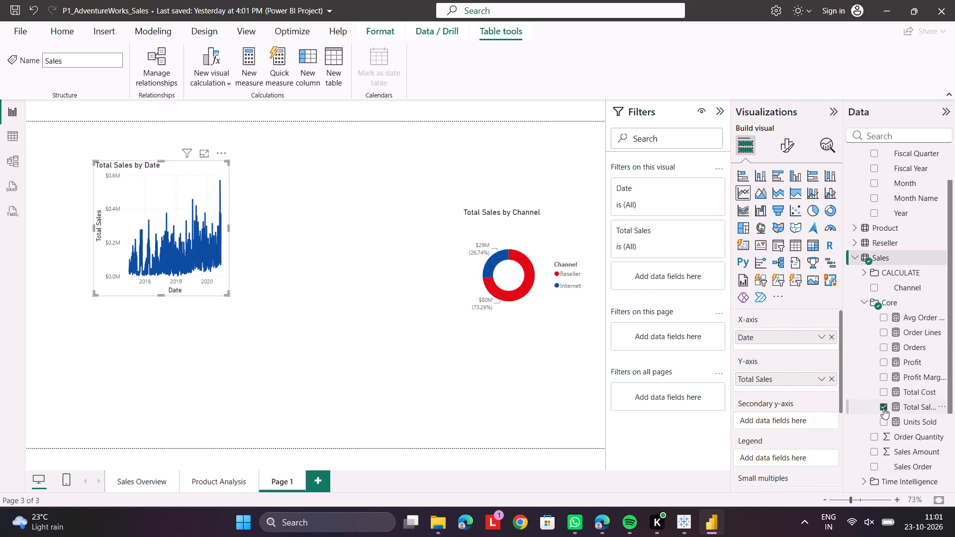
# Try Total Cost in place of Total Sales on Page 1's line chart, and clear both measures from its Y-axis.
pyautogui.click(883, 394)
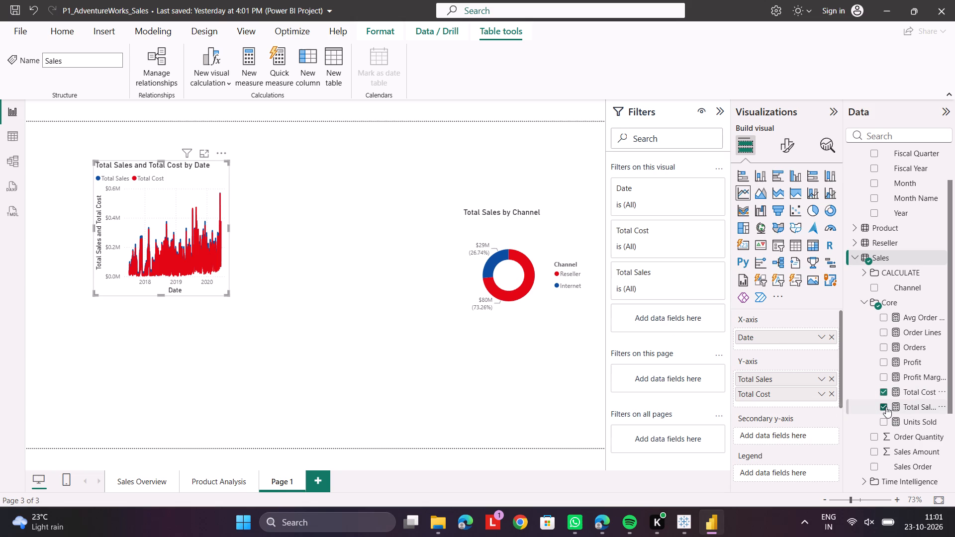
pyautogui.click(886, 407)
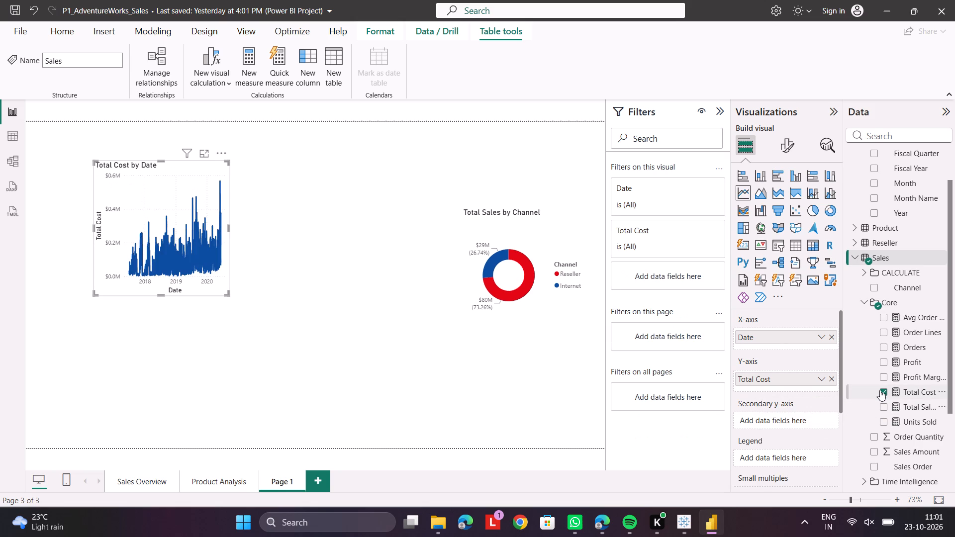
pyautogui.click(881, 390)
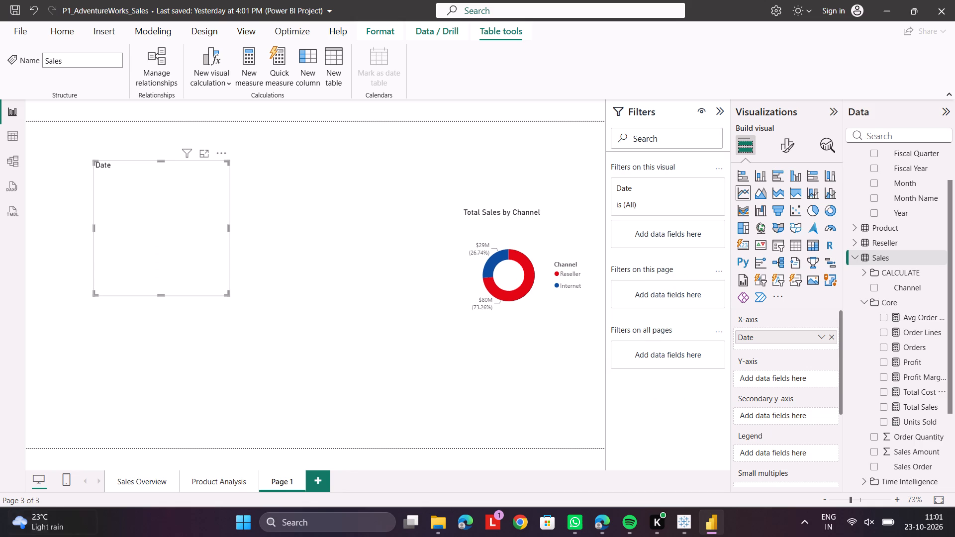
# Copy the Monthly Sales vs Same Month Last Year line chart from Sales Overview.
pyautogui.click(149, 476)
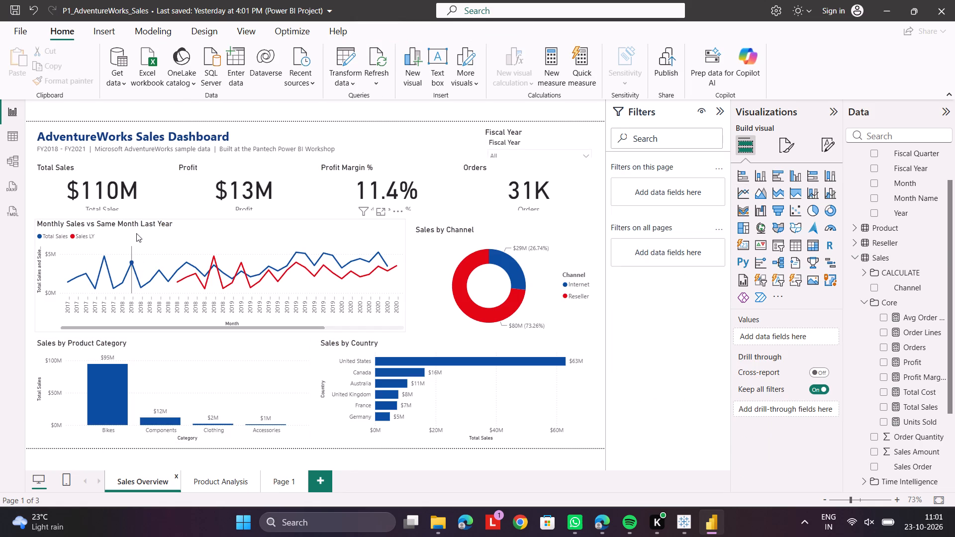
pyautogui.rightClick(136, 233)
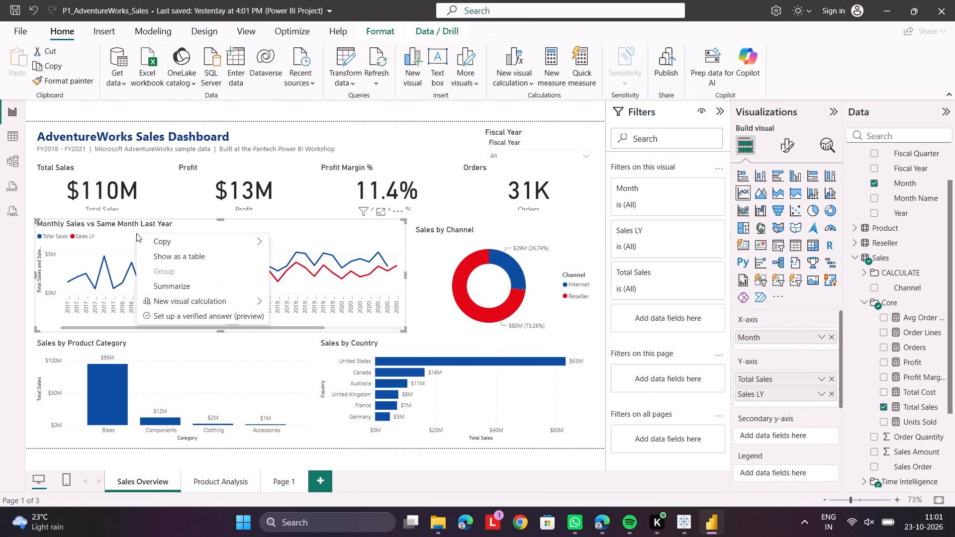
pyautogui.click(164, 244)
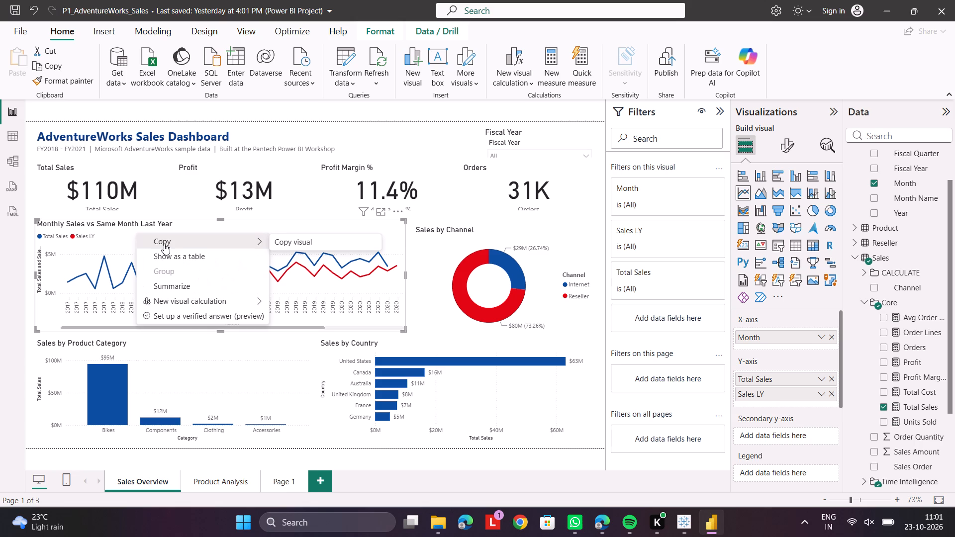
pyautogui.click(164, 244)
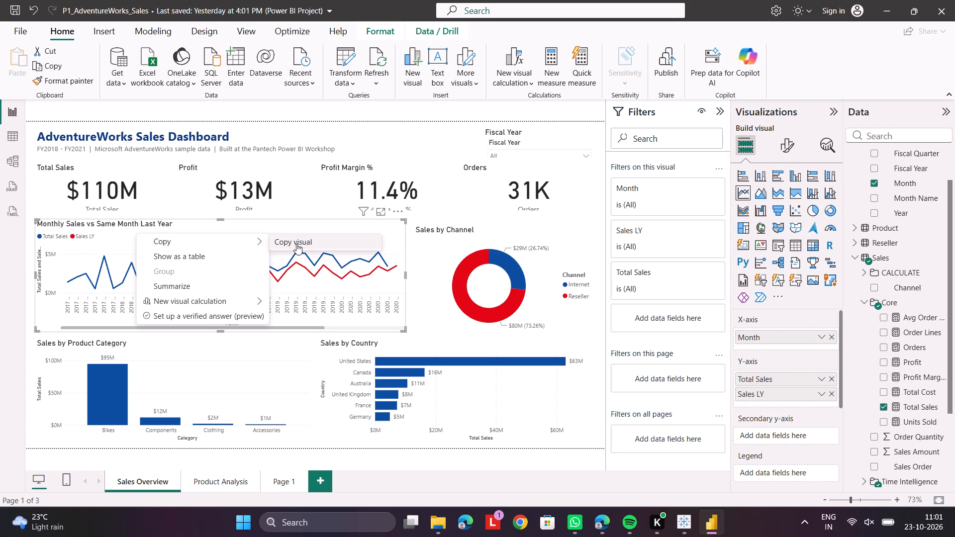
pyautogui.click(296, 244)
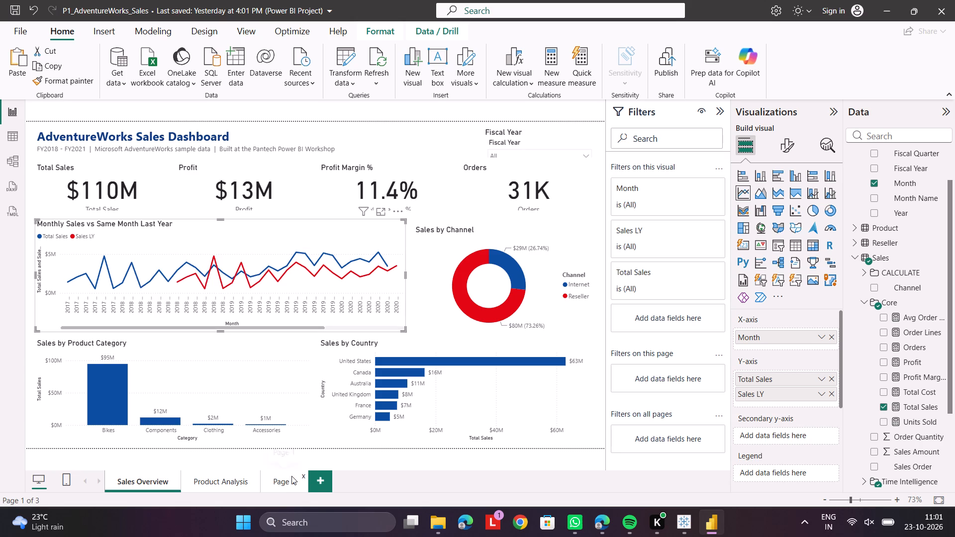
# Remove the line chart containing only Date from Page 1.
pyautogui.click(284, 481)
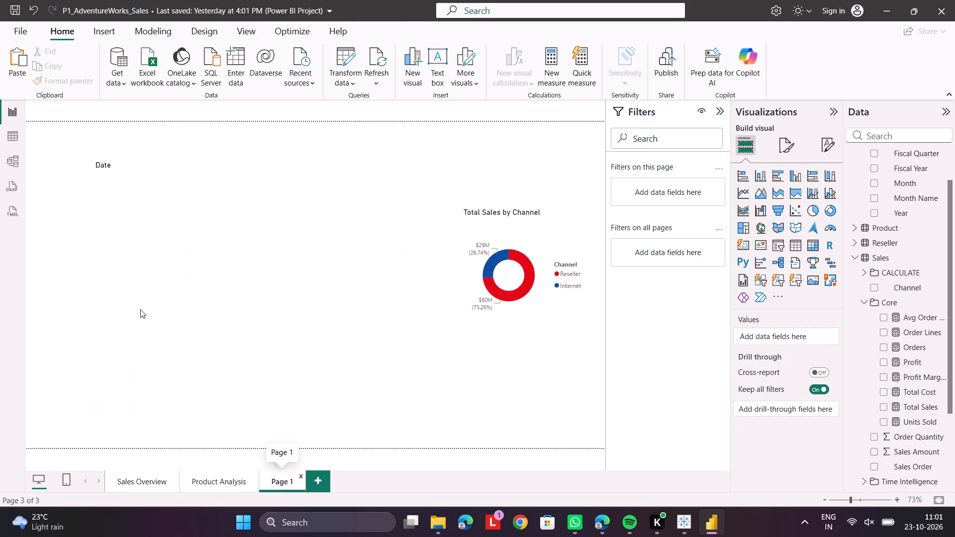
pyautogui.click(127, 294)
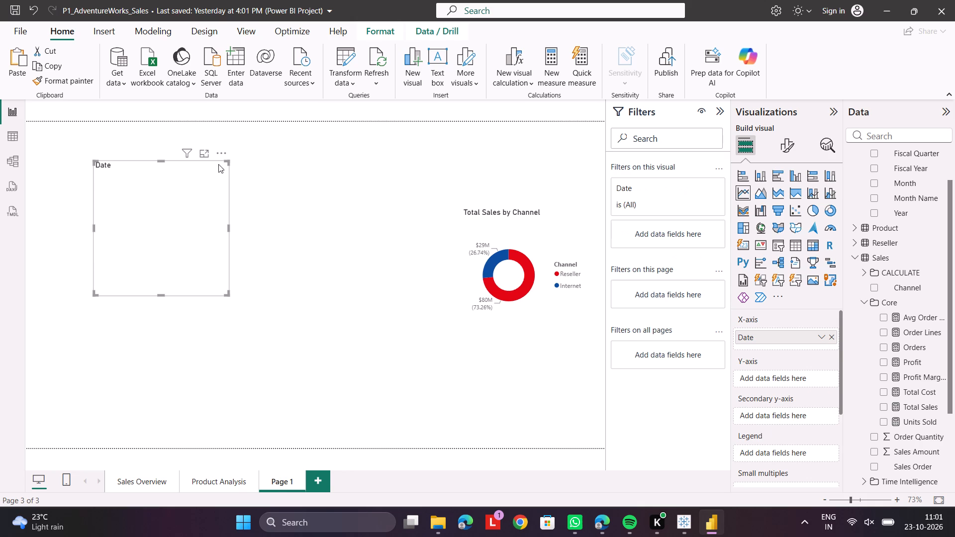
pyautogui.click(221, 155)
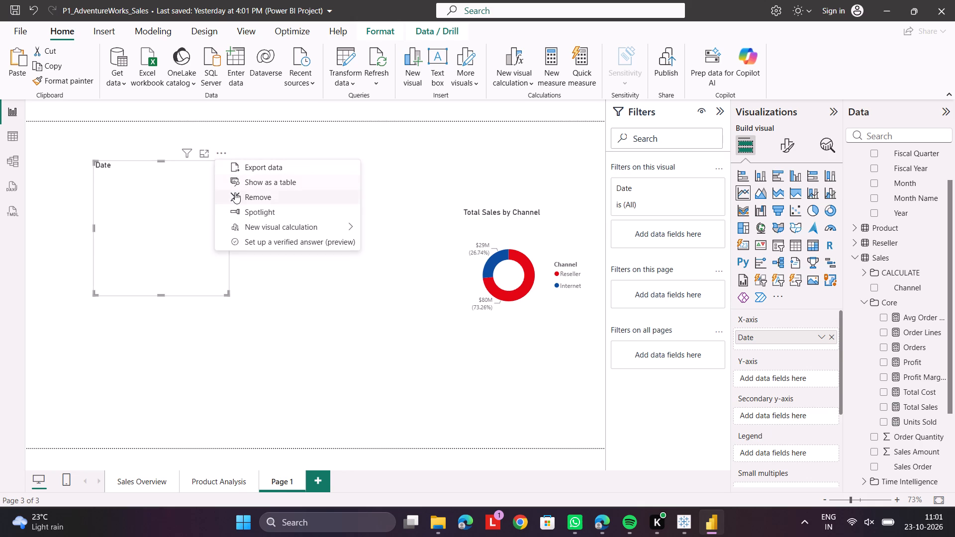
pyautogui.click(235, 192)
# Paste the copied Monthly Sales vs Same Month Last Year chart onto Page 1 beside the Total Sales by Channel donut chart.
pyautogui.click(136, 176)
pyautogui.rightClick(136, 176)
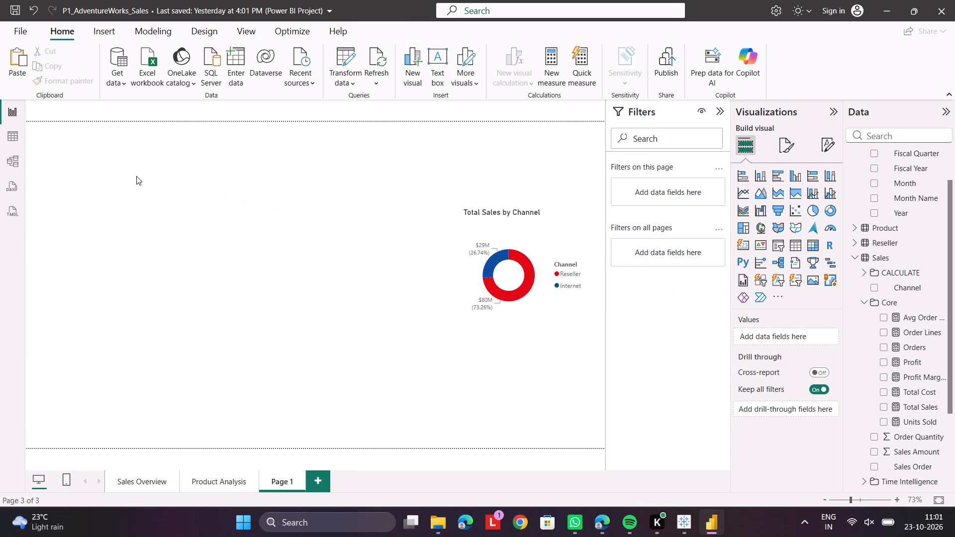
pyautogui.rightClick(136, 176)
pyautogui.doubleClick(139, 182)
pyautogui.click(140, 197)
pyautogui.hotkey('ctrl', 'v')
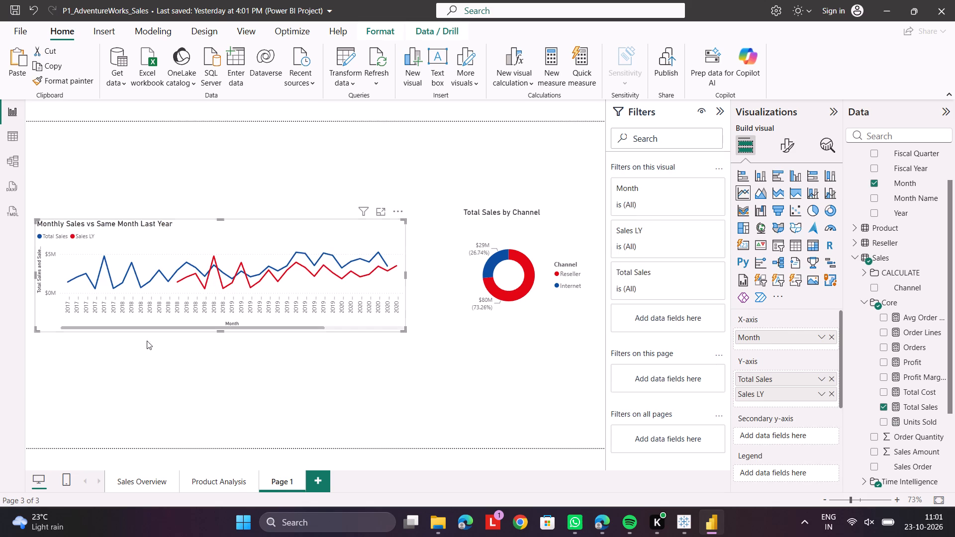
pyautogui.click(145, 360)
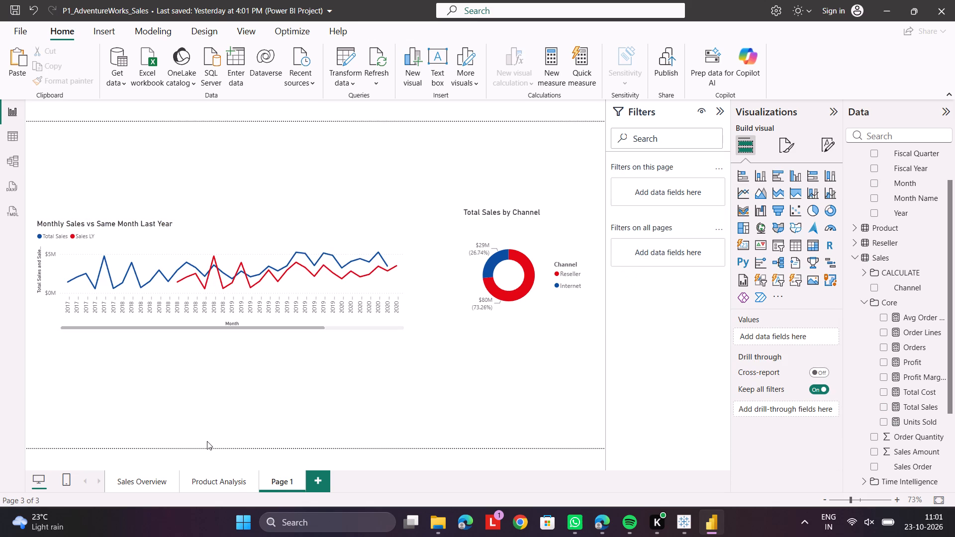
# Copy the Sales by Country bar chart from Sales Overview and paste it onto Page 1.
pyautogui.click(134, 484)
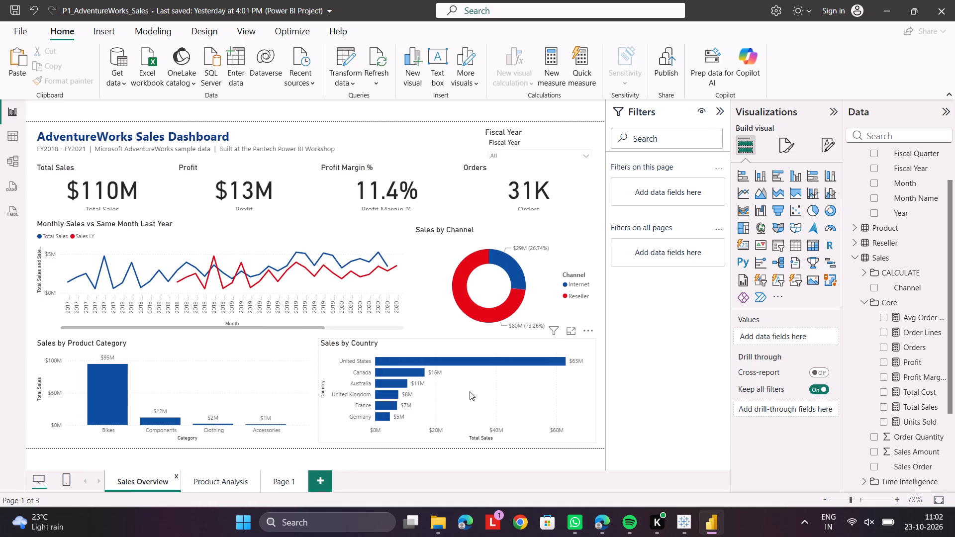
pyautogui.rightClick(470, 391)
pyautogui.click(486, 399)
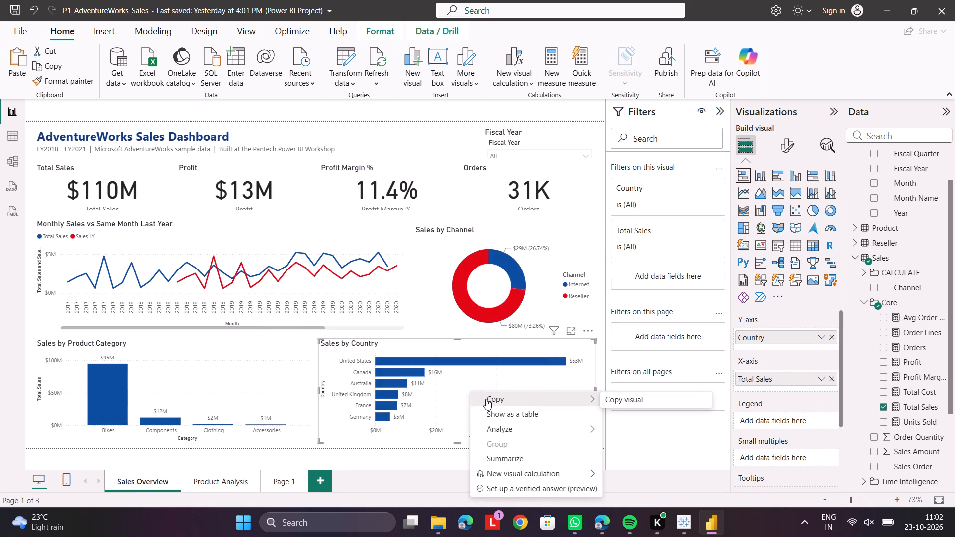
pyautogui.click(637, 397)
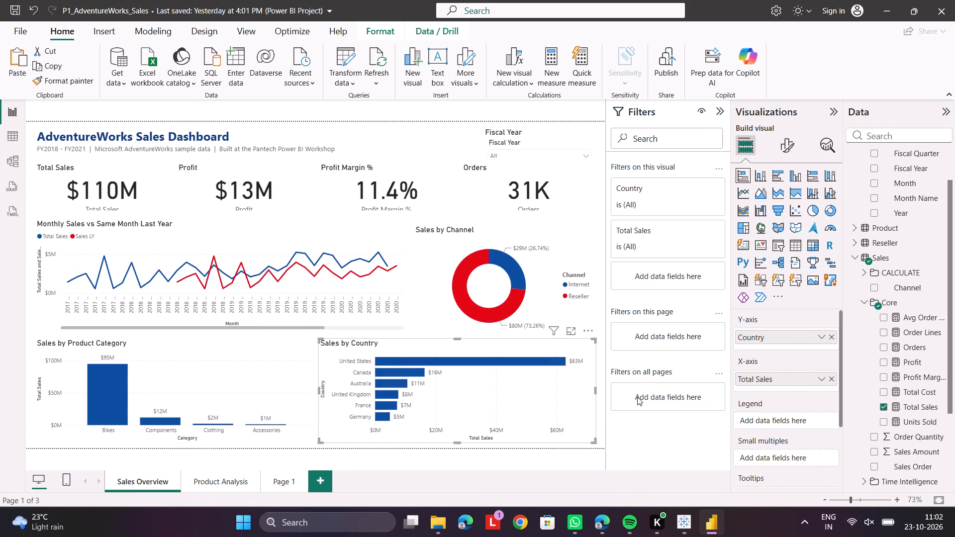
pyautogui.click(290, 482)
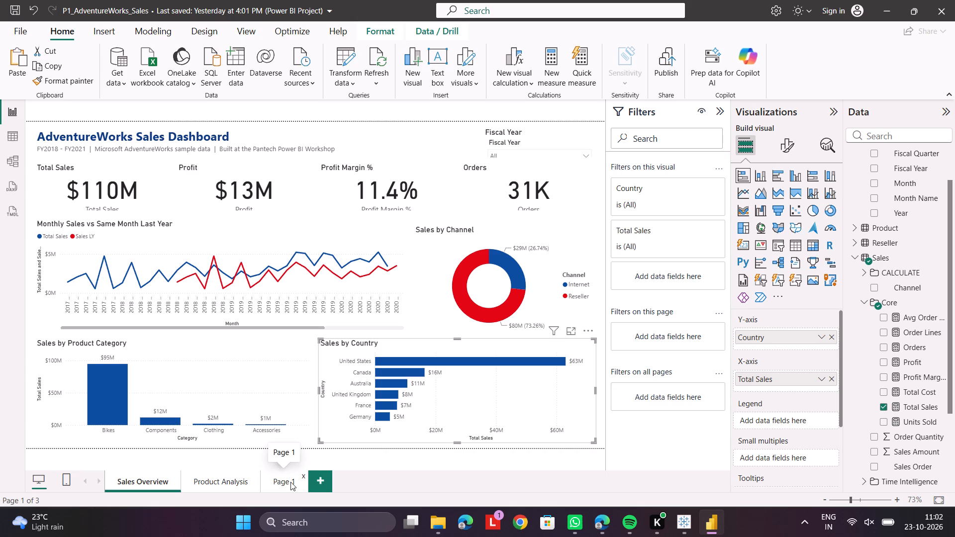
pyautogui.click(479, 377)
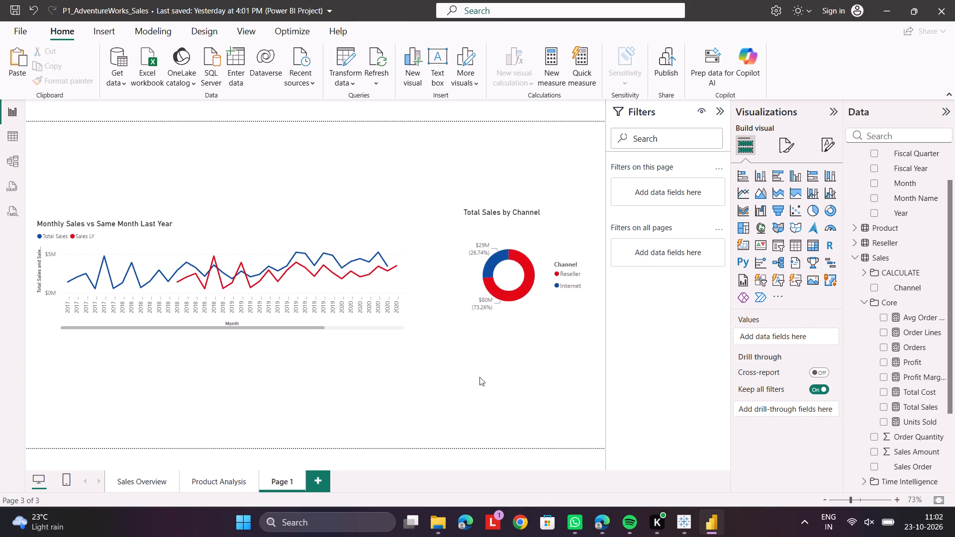
pyautogui.rightClick(479, 377)
pyautogui.hotkey('ctrl', 'v')
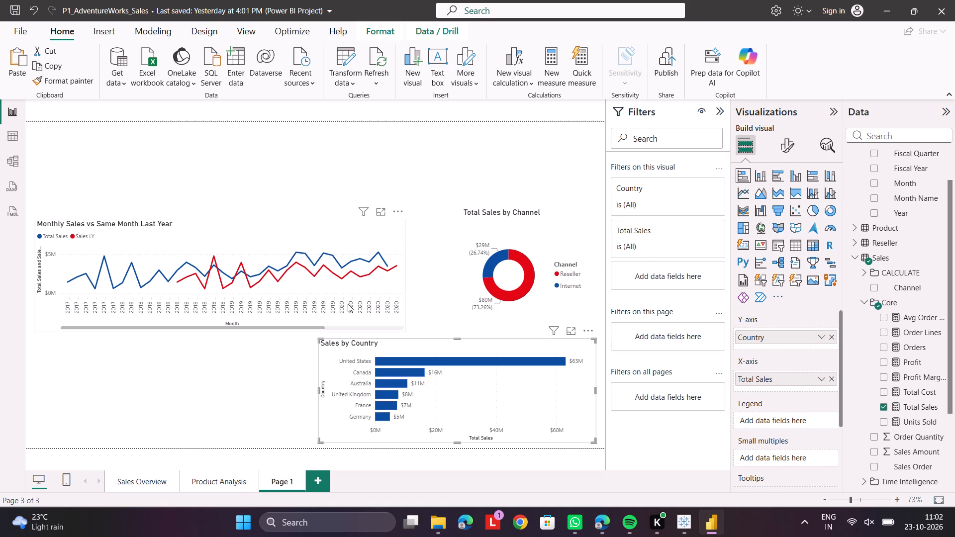
# On Page 1, shift the Monthly Sales line chart slightly higher and nudge the Sales by Country chart slightly up and rightward.
pyautogui.moveTo(348, 304); pyautogui.dragTo(350, 285)
pyautogui.moveTo(507, 405); pyautogui.dragTo(513, 405)
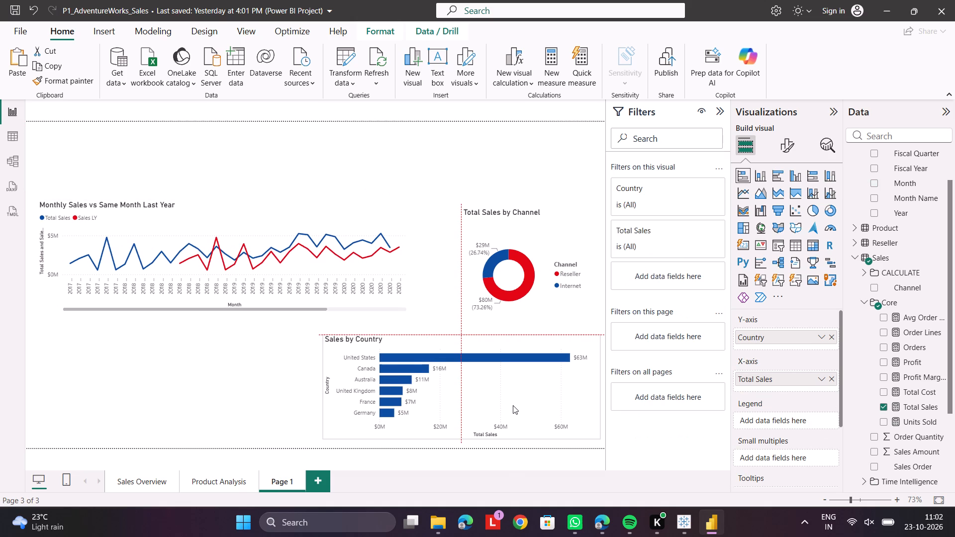
pyautogui.moveTo(513, 405); pyautogui.dragTo(513, 405)
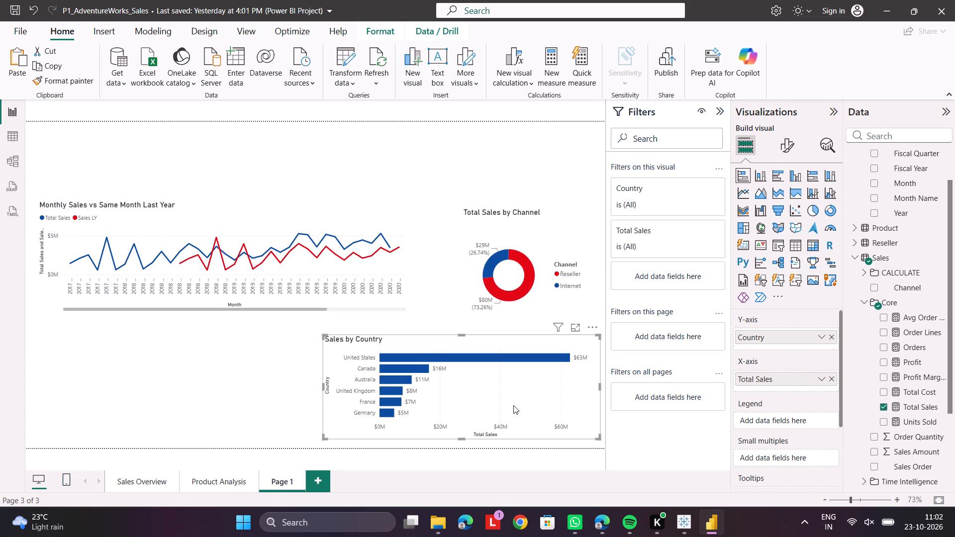
pyautogui.click(449, 318)
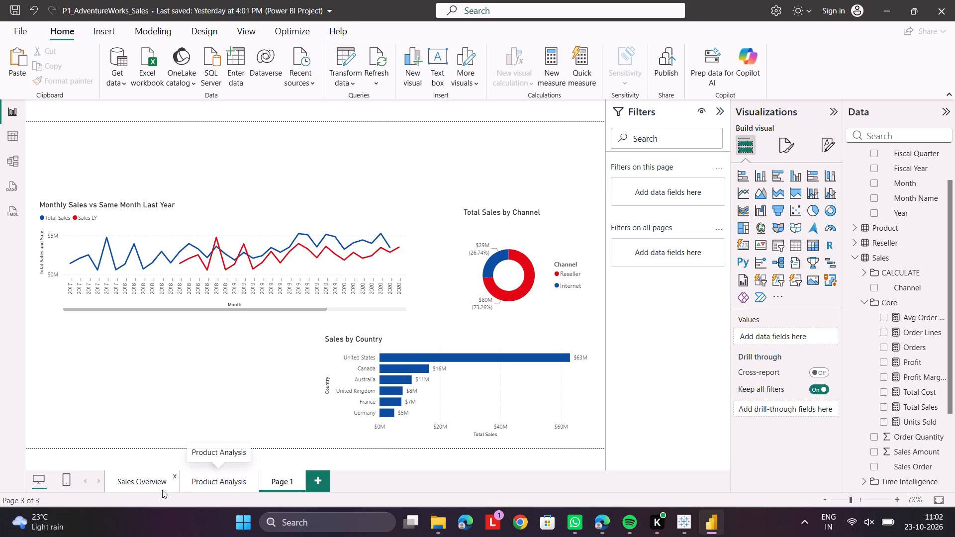
# On Sales Overview, cross-highlight the dashboard by the Bikes and Components columns of the Sales by Product Category chart.
pyautogui.click(151, 483)
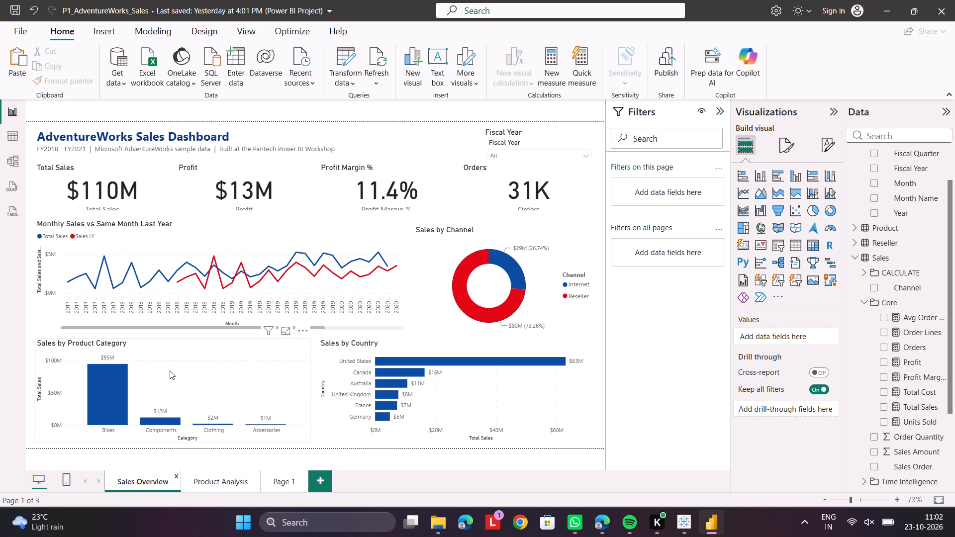
pyautogui.click(194, 370)
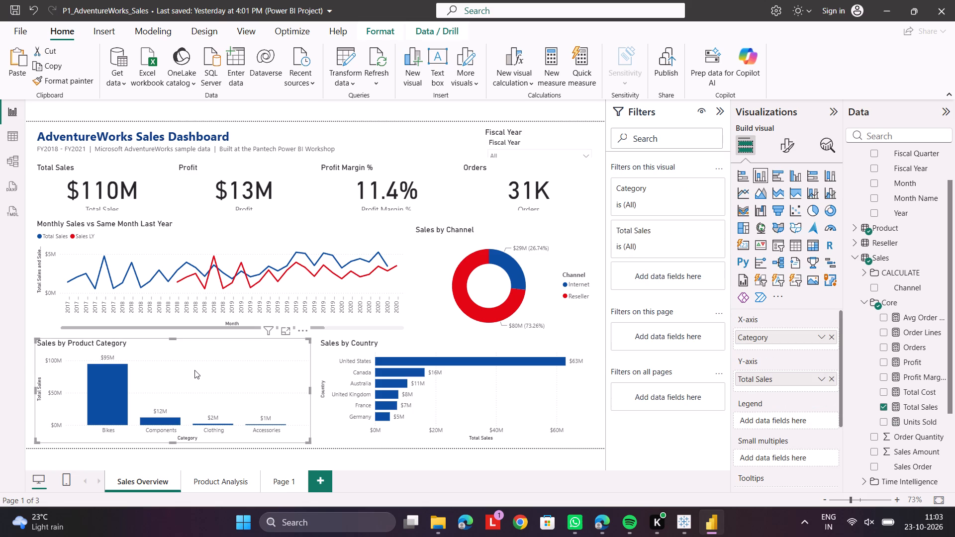
pyautogui.click(116, 393)
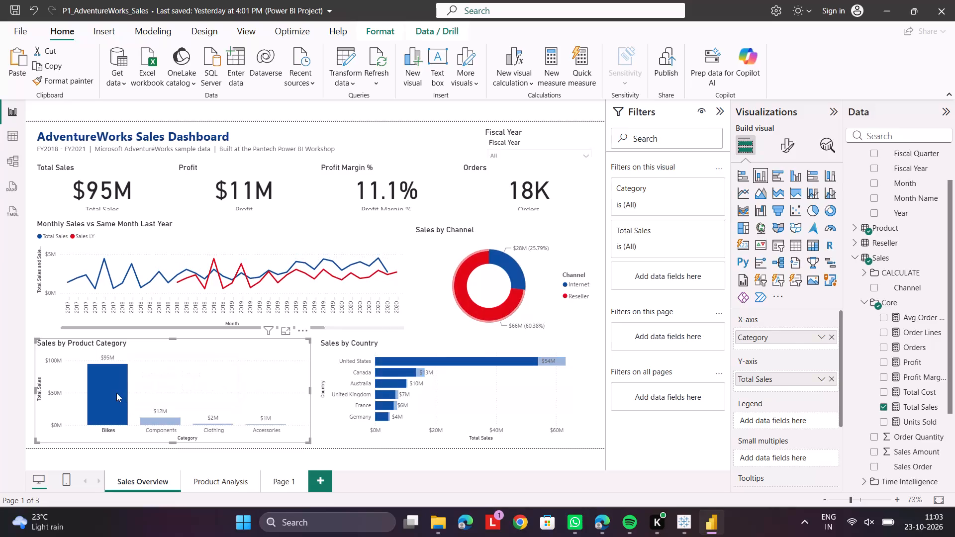
pyautogui.click(156, 420)
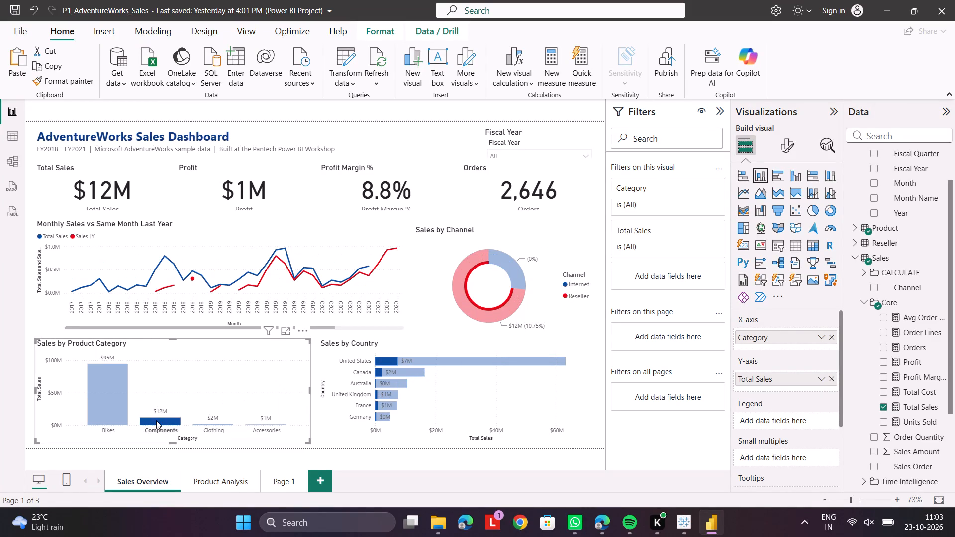
pyautogui.click(250, 363)
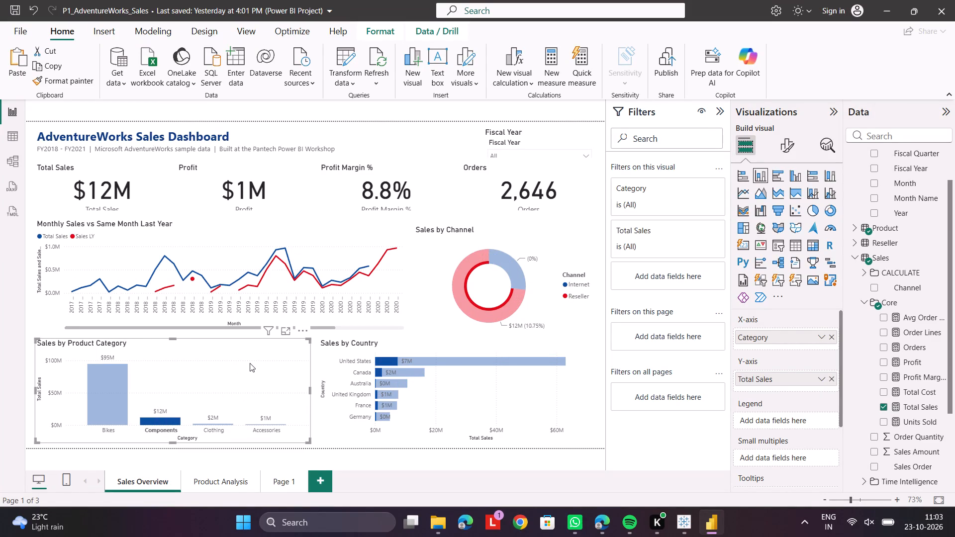
# Copy the Sales by Product Category column chart from Sales Overview and paste it onto Page 1 beside the Sales by Country chart.
pyautogui.rightClick(250, 363)
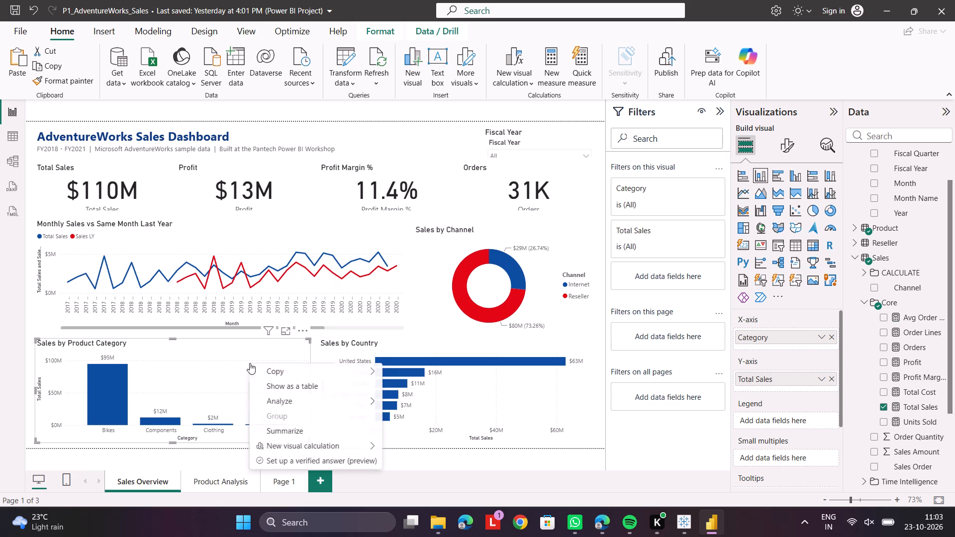
pyautogui.click(277, 367)
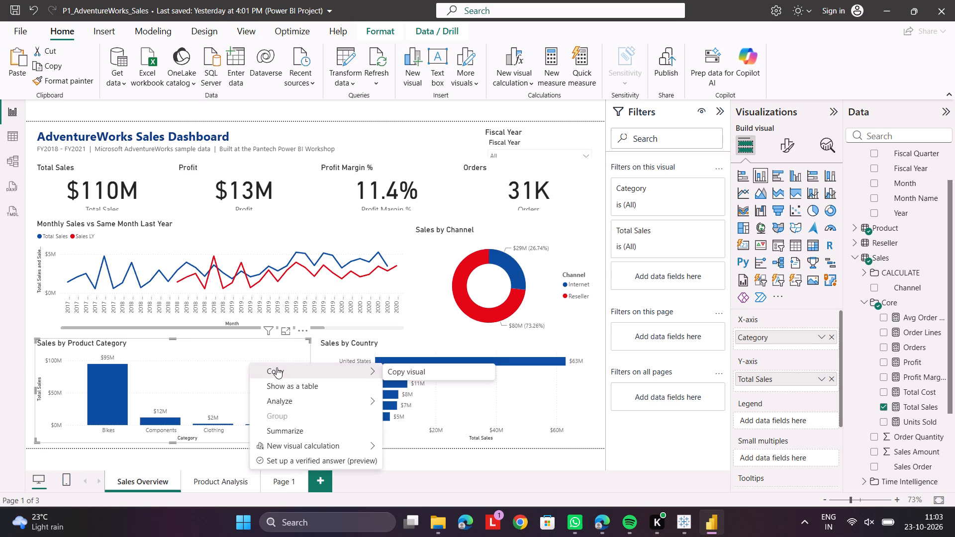
pyautogui.click(399, 372)
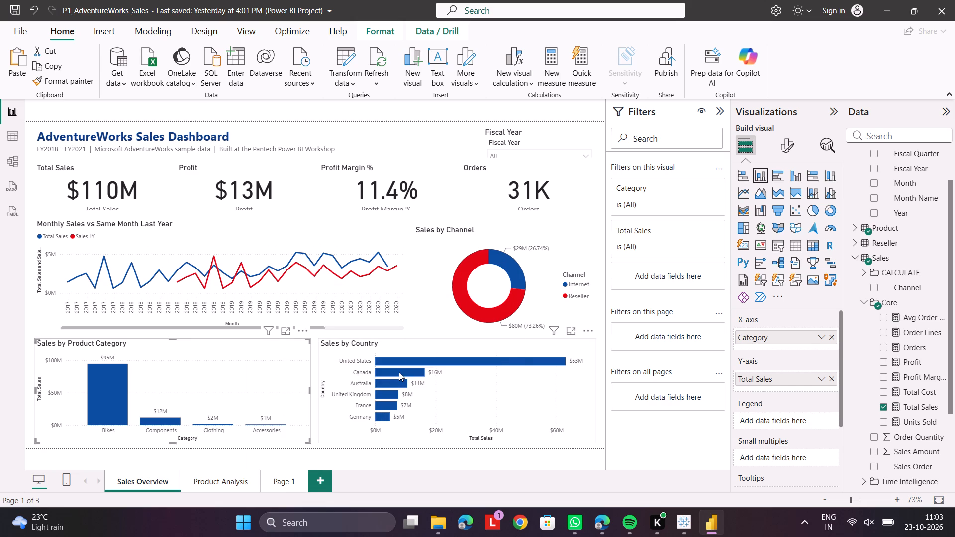
pyautogui.click(282, 480)
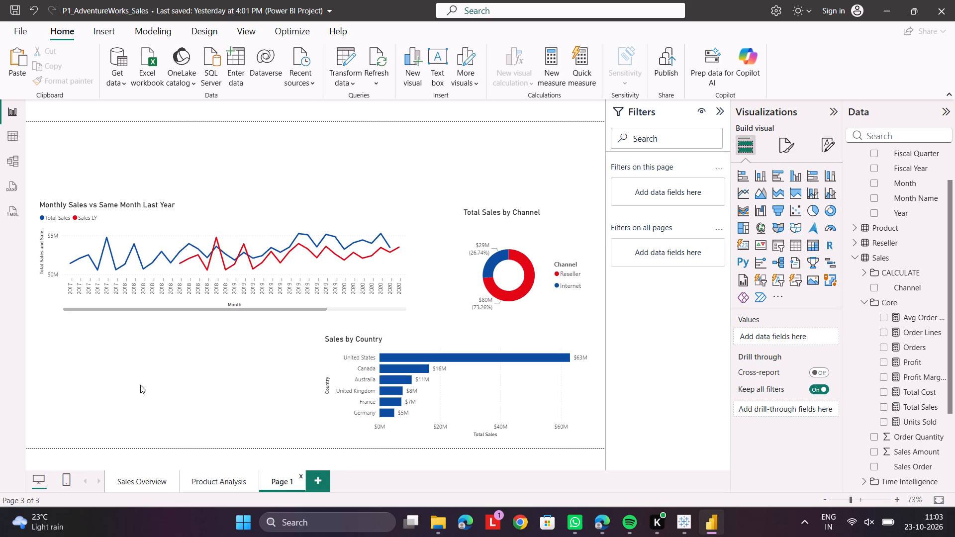
pyautogui.click(140, 385)
pyautogui.hotkey('ctrl', 'v')
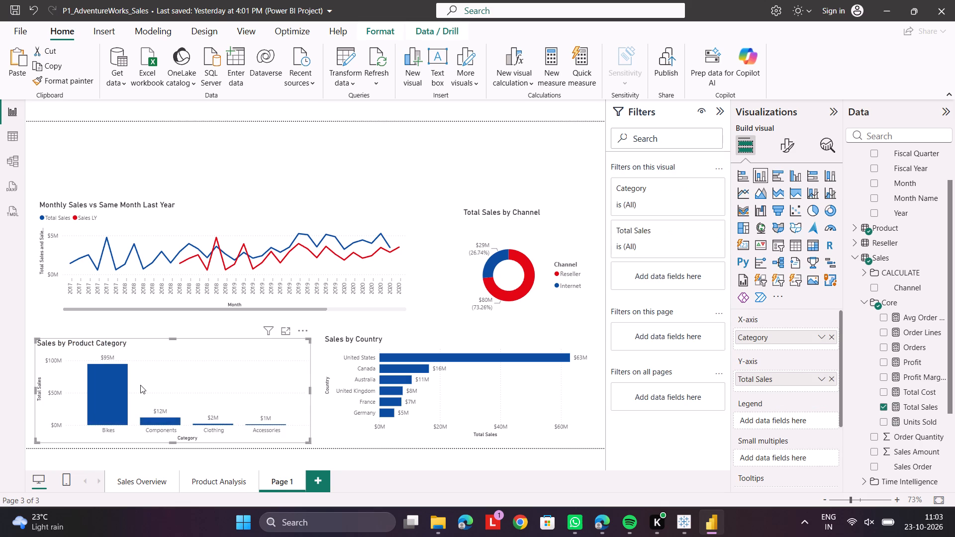
# Align the Sales by Product Category chart's left edge with the Monthly Sales line chart and rest it on Page 1's bottom edge.
pyautogui.moveTo(140, 385); pyautogui.dragTo(141, 376)
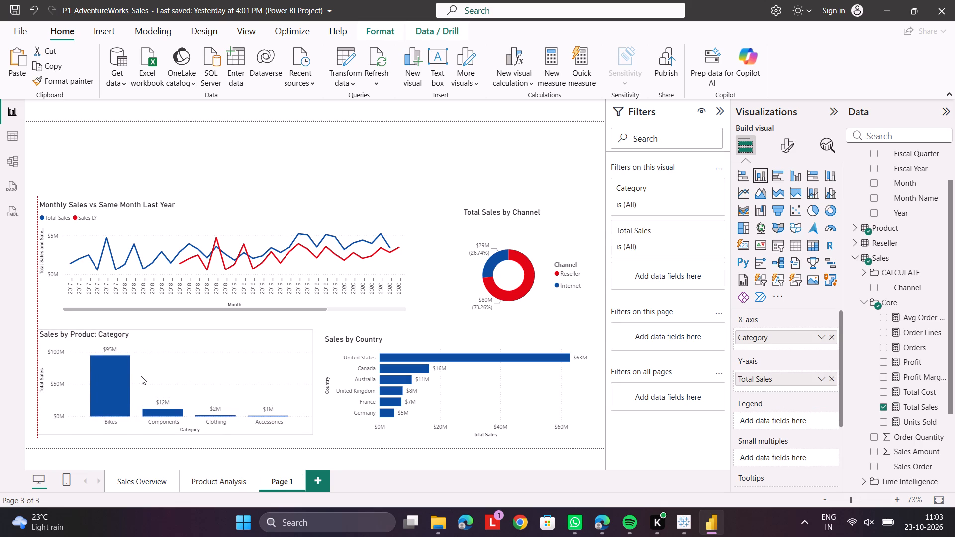
pyautogui.moveTo(141, 376); pyautogui.dragTo(142, 377)
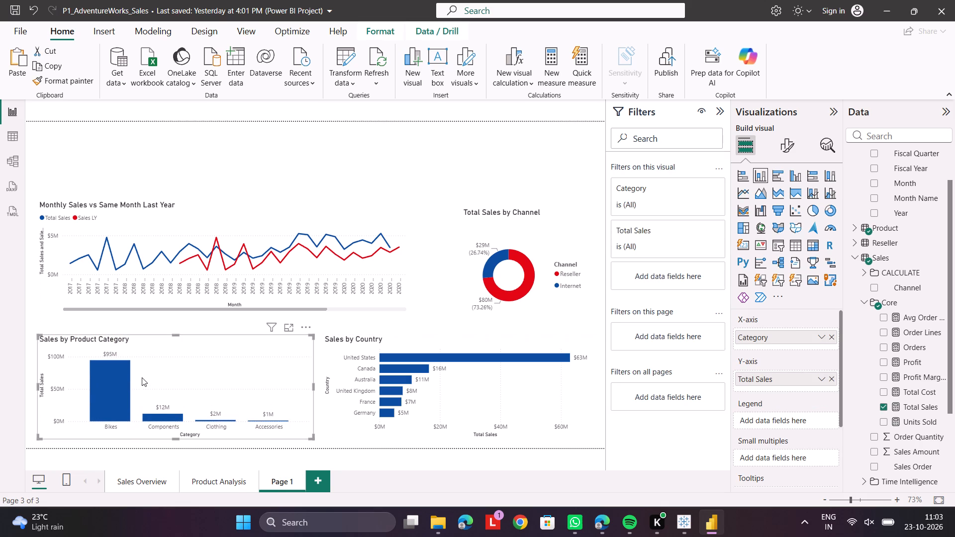
pyautogui.click(173, 318)
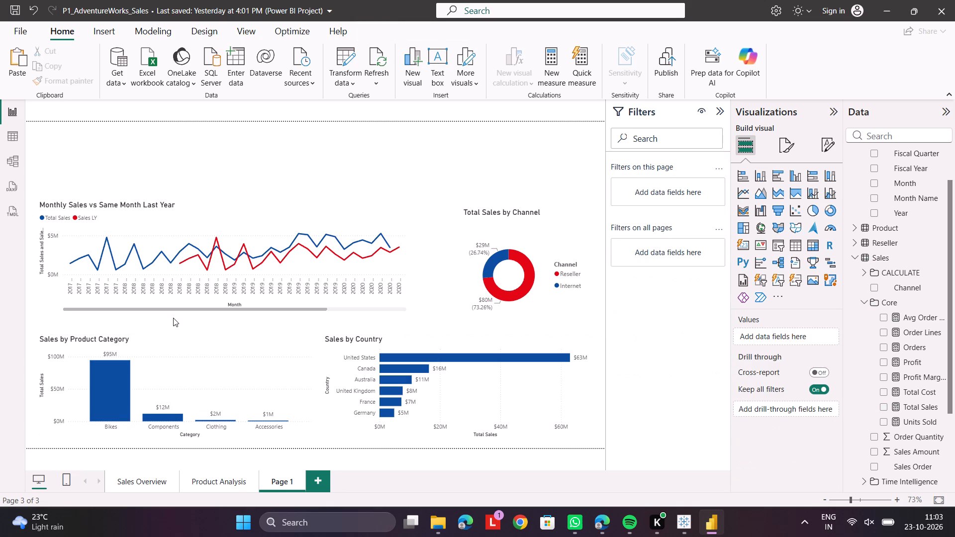
pyautogui.click(281, 179)
pyautogui.click(316, 159)
pyautogui.moveTo(214, 343); pyautogui.dragTo(212, 344)
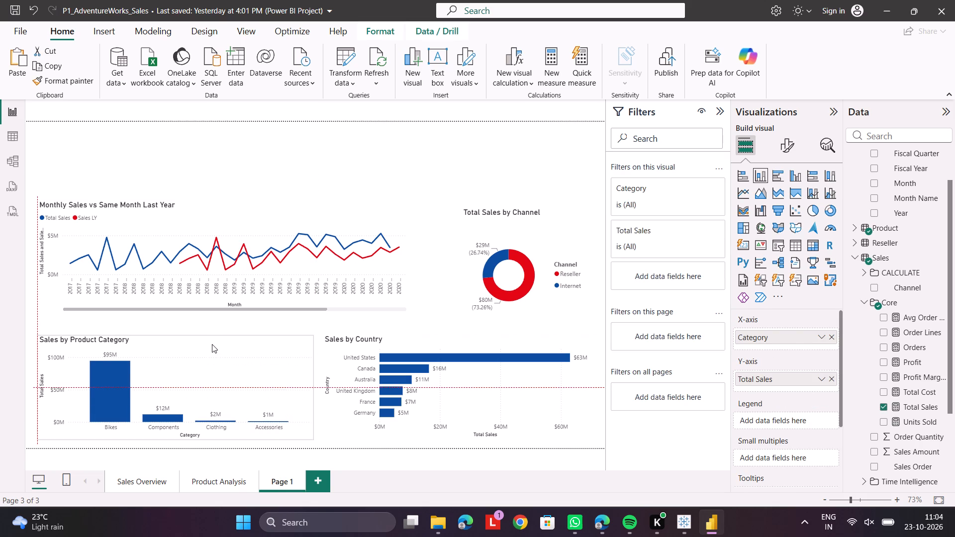
pyautogui.moveTo(212, 344); pyautogui.dragTo(212, 352)
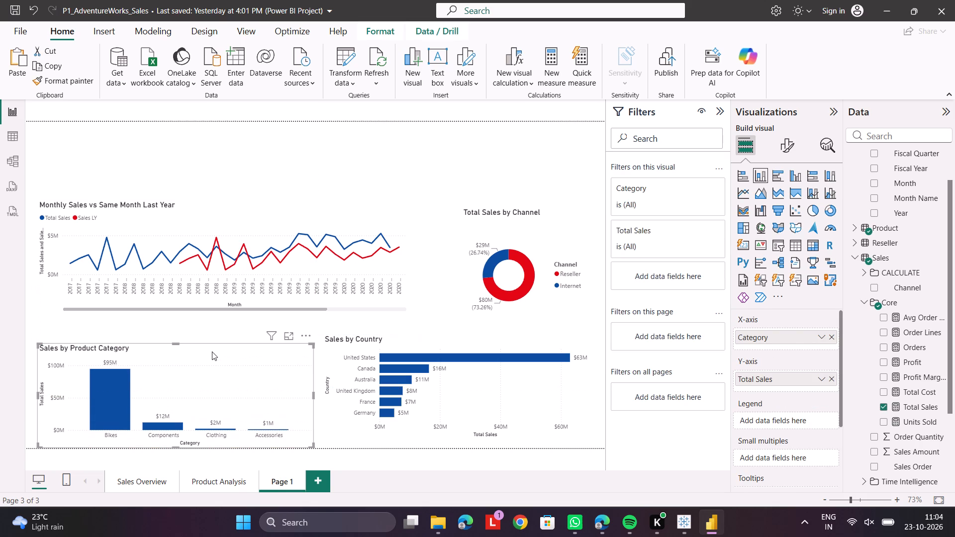
# Lower the Sales by Country chart to the page's bottom edge, level with the Sales by Product Category chart.
pyautogui.click(468, 379)
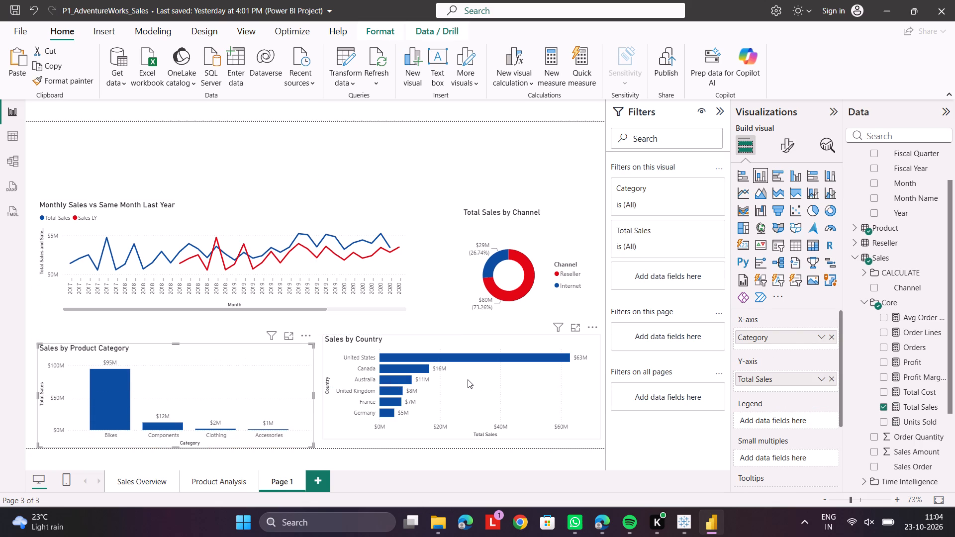
pyautogui.moveTo(468, 379); pyautogui.dragTo(466, 388)
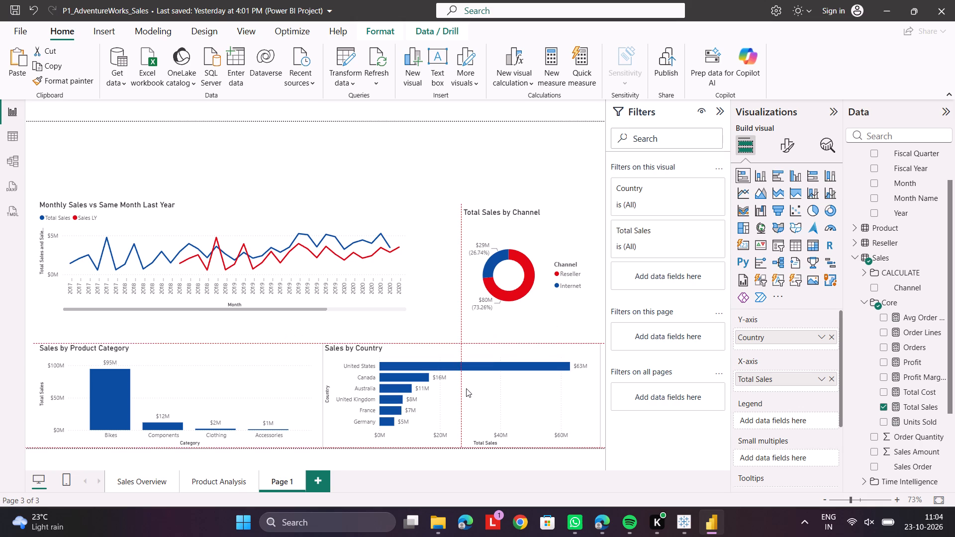
pyautogui.moveTo(466, 388); pyautogui.dragTo(465, 389)
# Lower the Total Sales by Channel donut slightly, and move the Monthly Sales line chart down and slightly rightward so their top edges align.
pyautogui.click(462, 329)
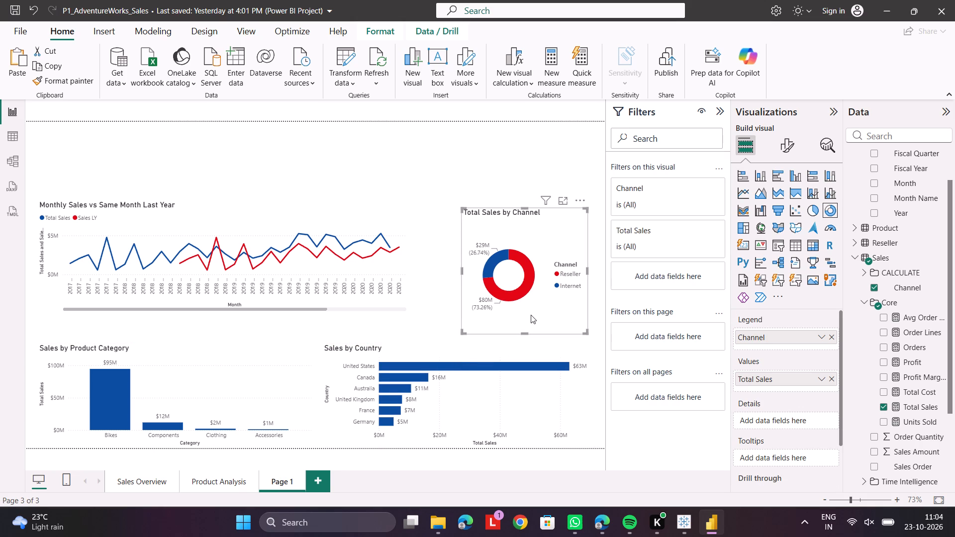
pyautogui.moveTo(531, 315); pyautogui.dragTo(528, 324)
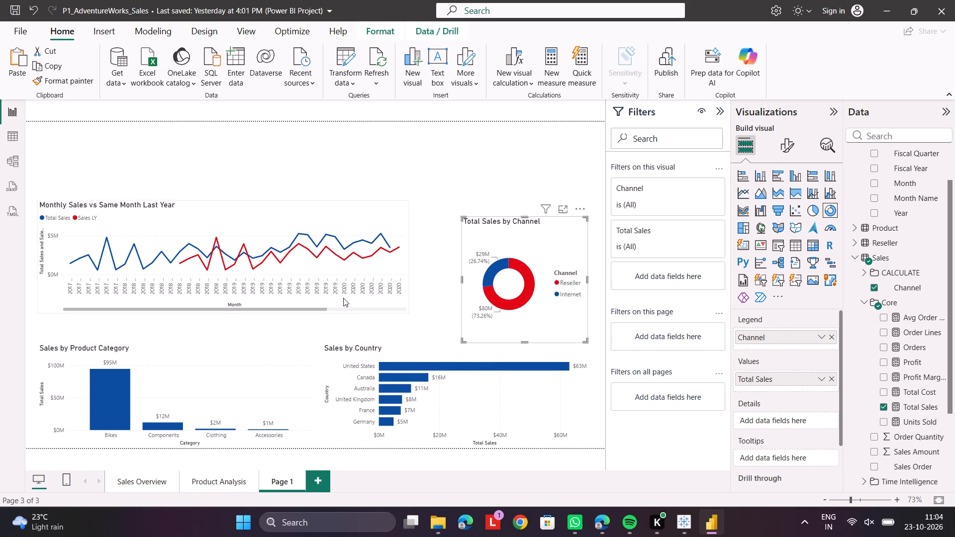
pyautogui.click(343, 298)
pyautogui.moveTo(343, 298); pyautogui.dragTo(344, 298)
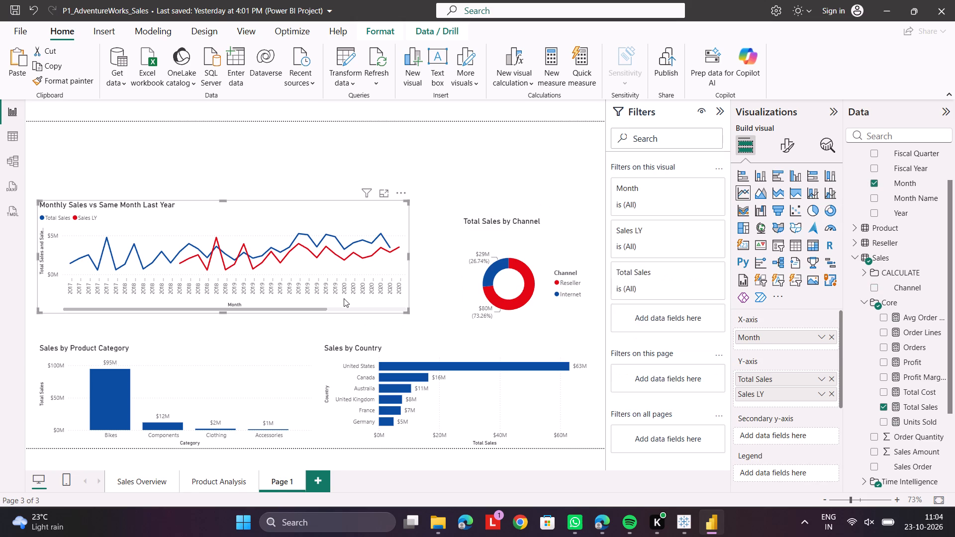
pyautogui.moveTo(344, 298); pyautogui.dragTo(355, 315)
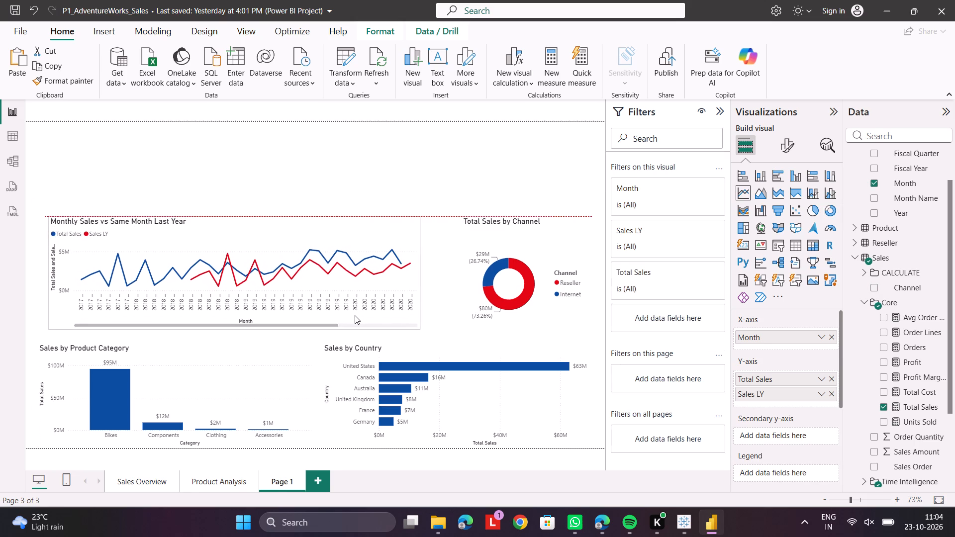
pyautogui.moveTo(355, 315); pyautogui.dragTo(356, 316)
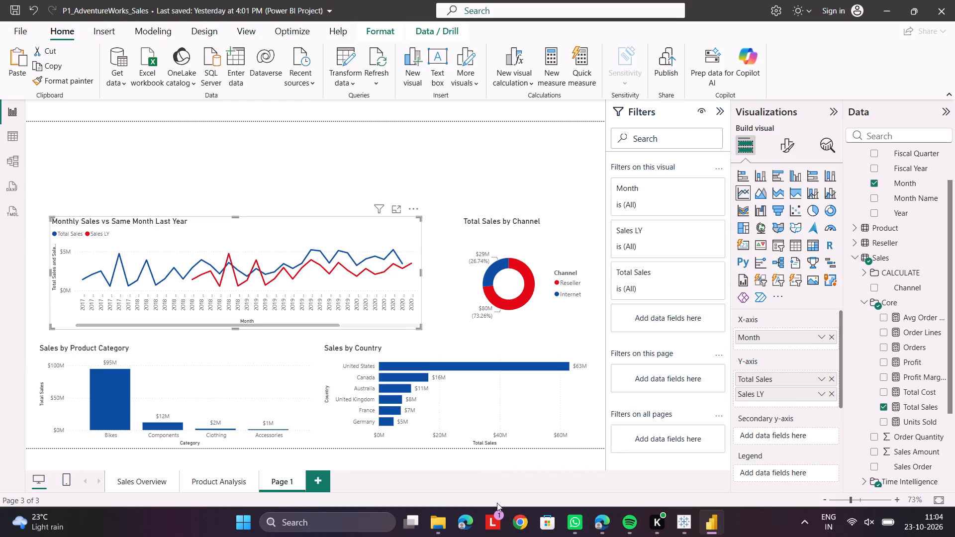
# Switch to Windows Settings and run a check for Windows updates.
pyautogui.press('super+i')
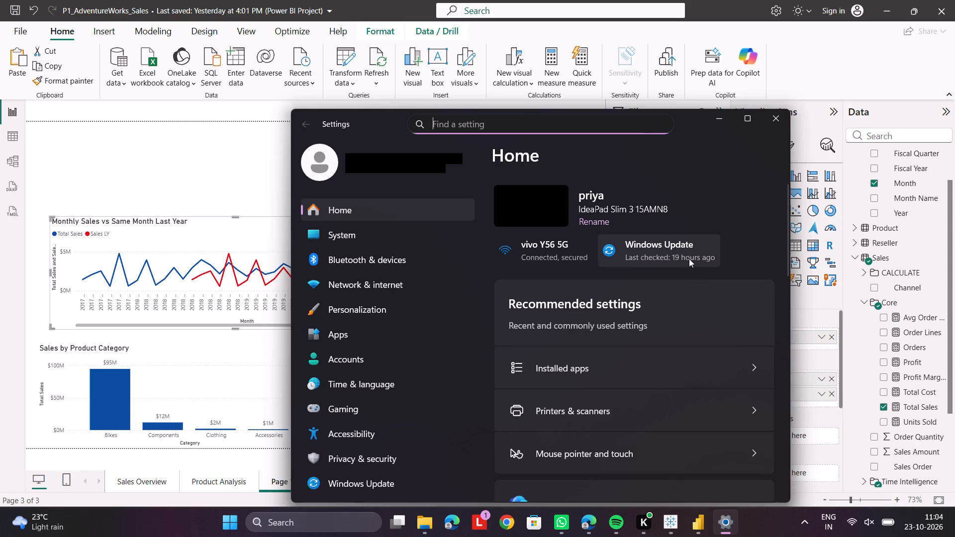
pyautogui.click(689, 259)
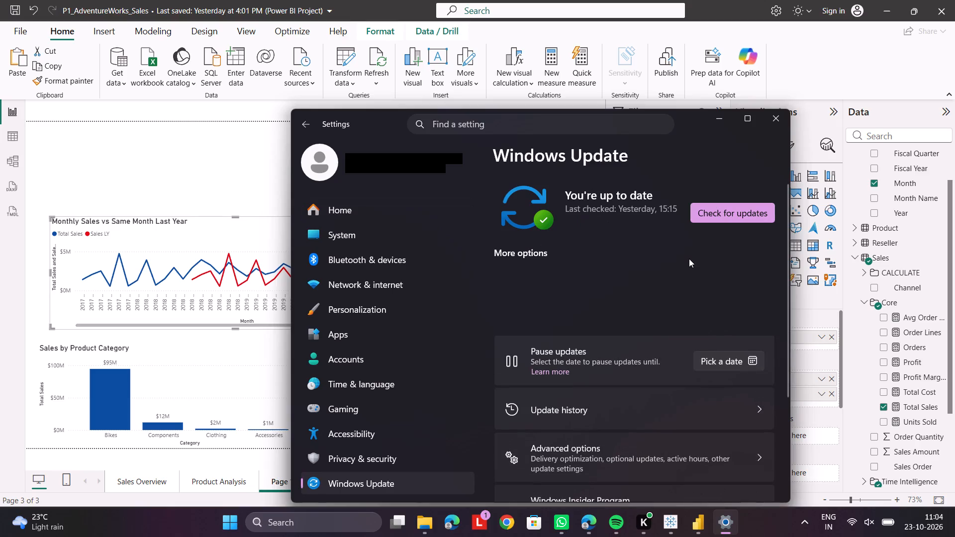
pyautogui.click(737, 216)
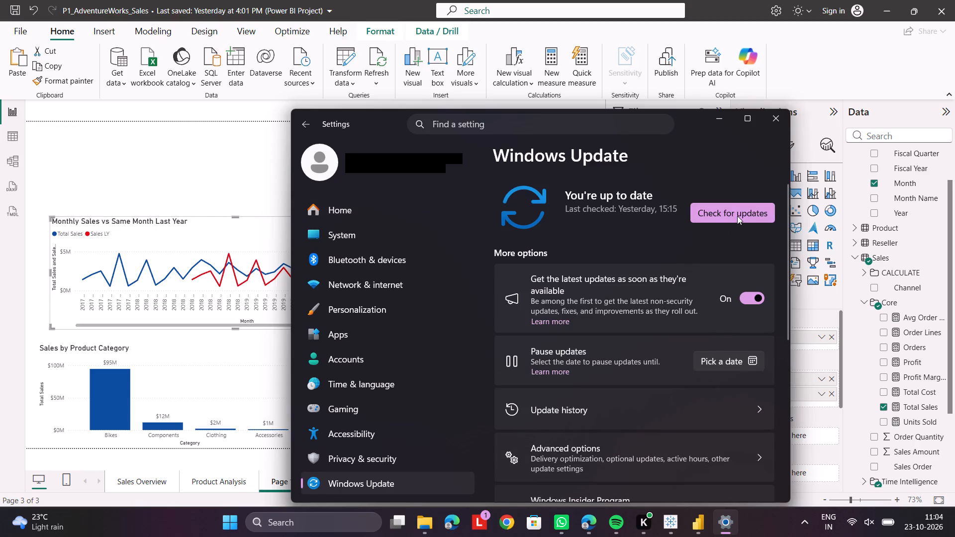